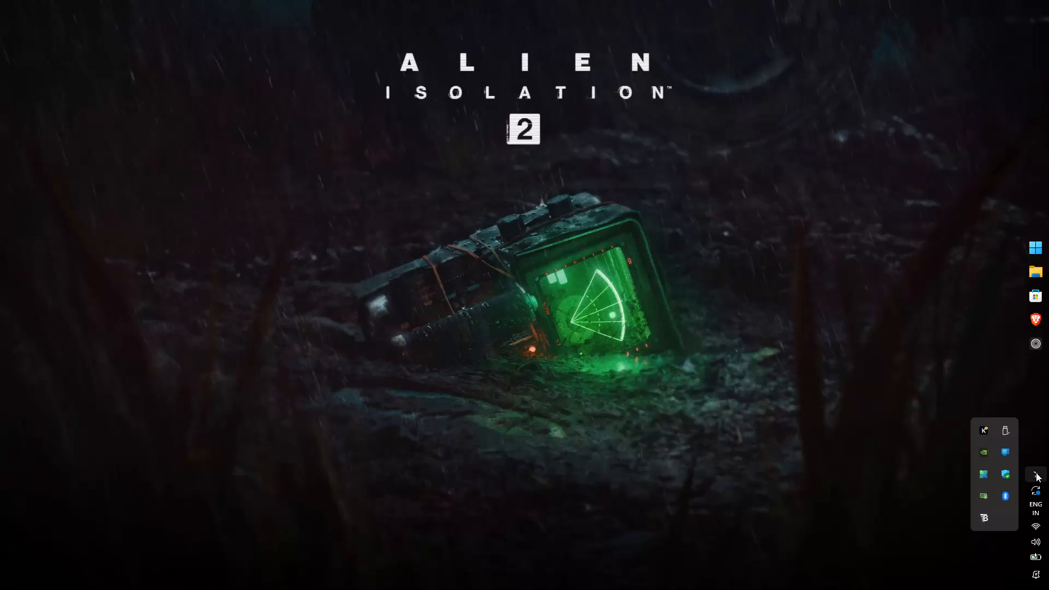
Launch DaVinci Resolve from the Editing apps group and open the travel project in the Youtube library.
left_click(1036, 473)
left_click(1028, 253)
left_click(808, 156)
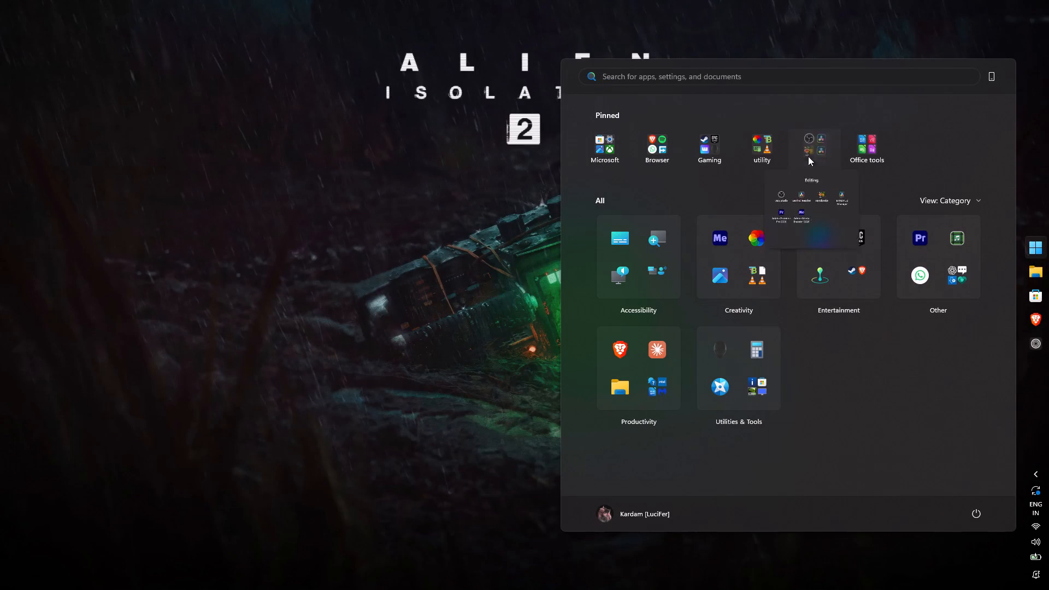
left_click(763, 255)
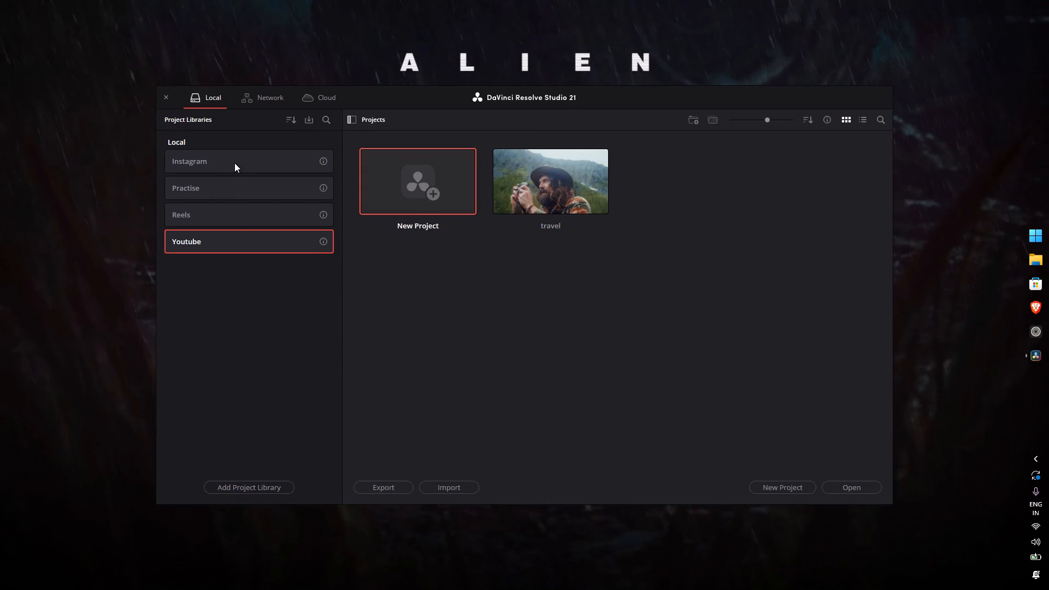
double_click(551, 203)
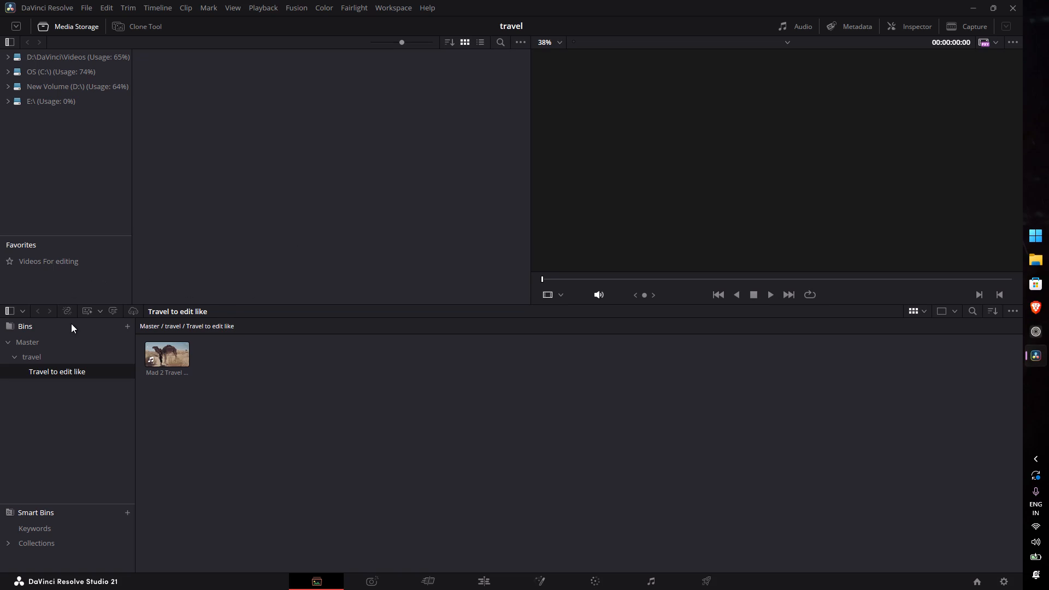
On the Edit page, add the 10782300 ocean clip from the travel bin to the start of a new timeline.
left_click(45, 345)
left_click(49, 360)
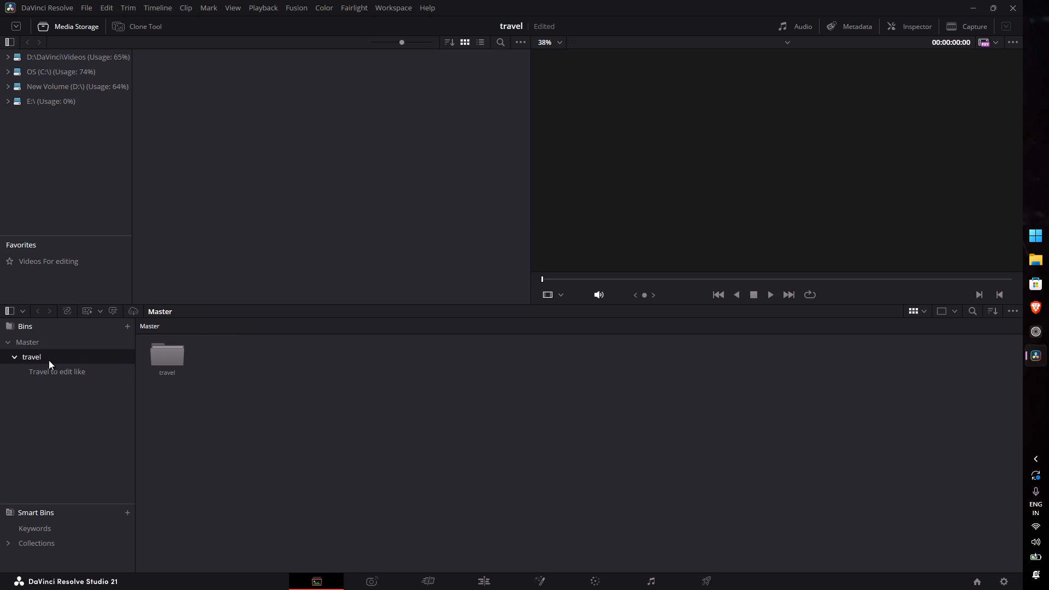
left_click(476, 578)
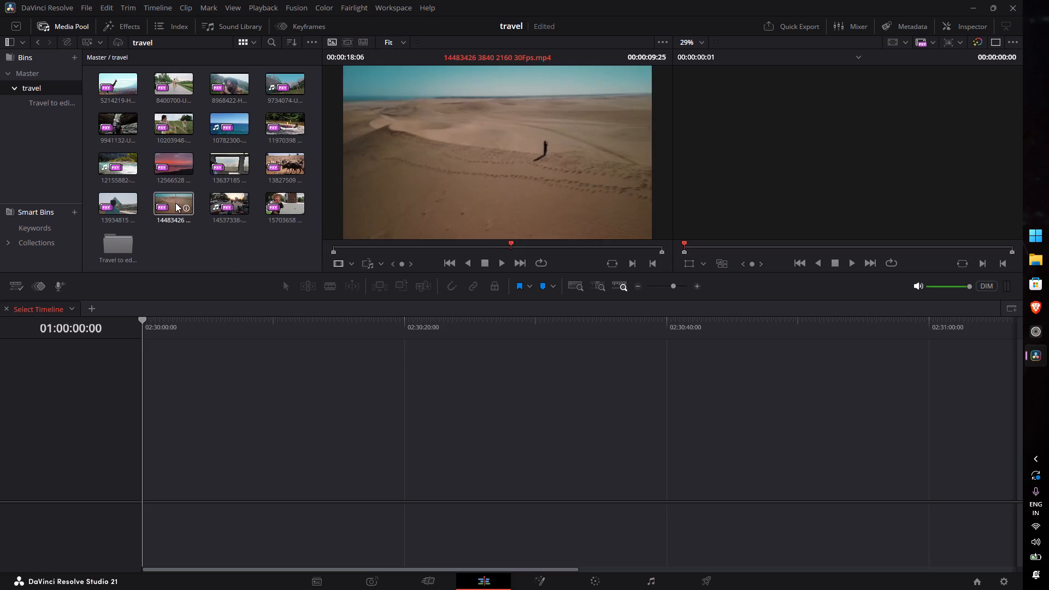
left_click_drag(229, 121, 234, 143)
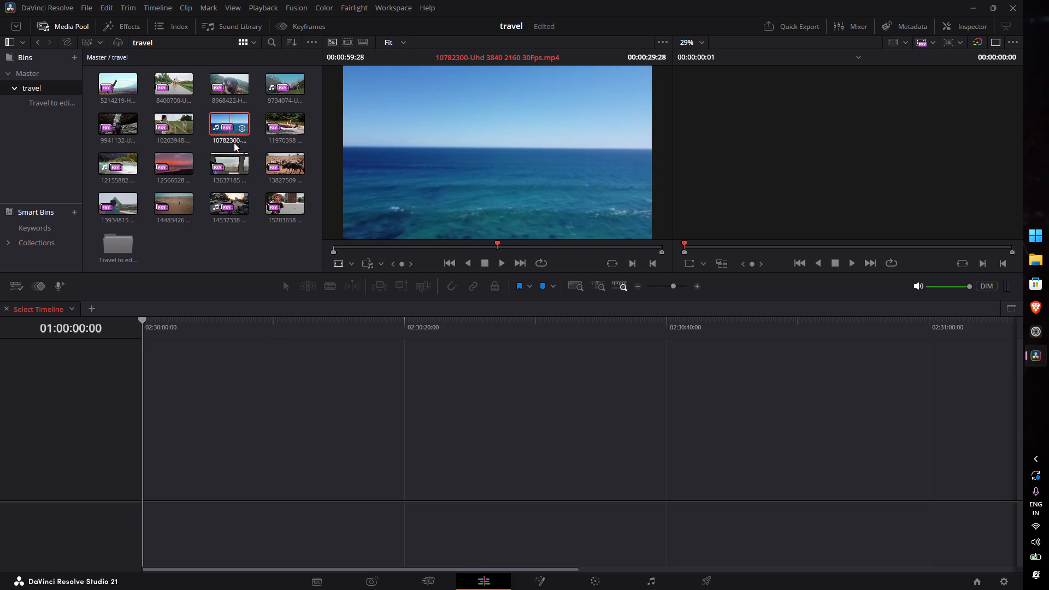
left_click_drag(234, 143, 138, 459)
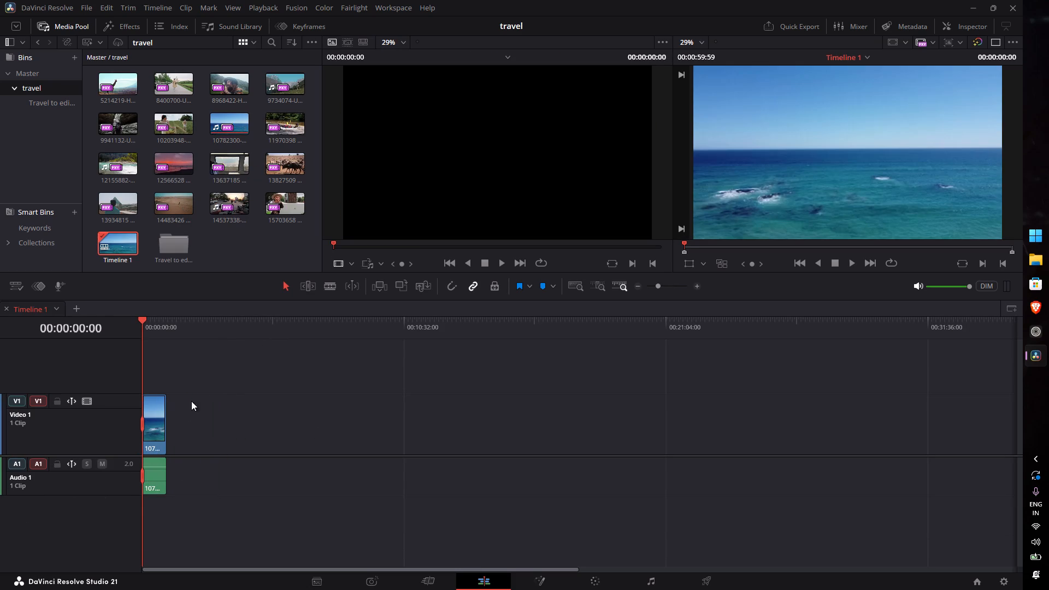
Play and scrub through the ocean clip on the timeline to examine its movement and pacing.
left_click(217, 337)
left_click_drag(180, 326, 83, 337)
key("e")
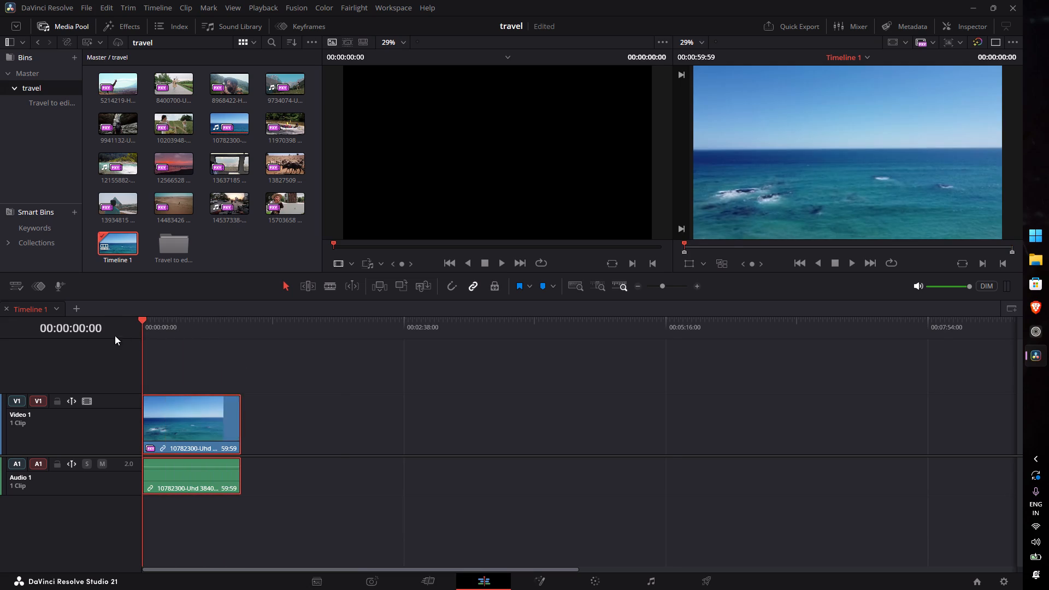
key("e")
key("e")
key("e")
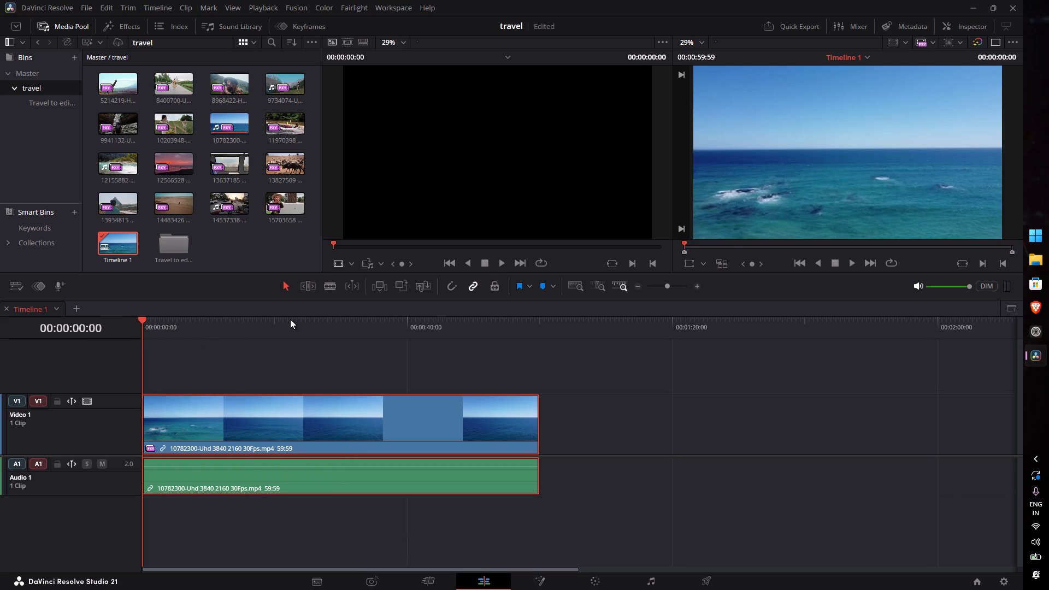
key("space")
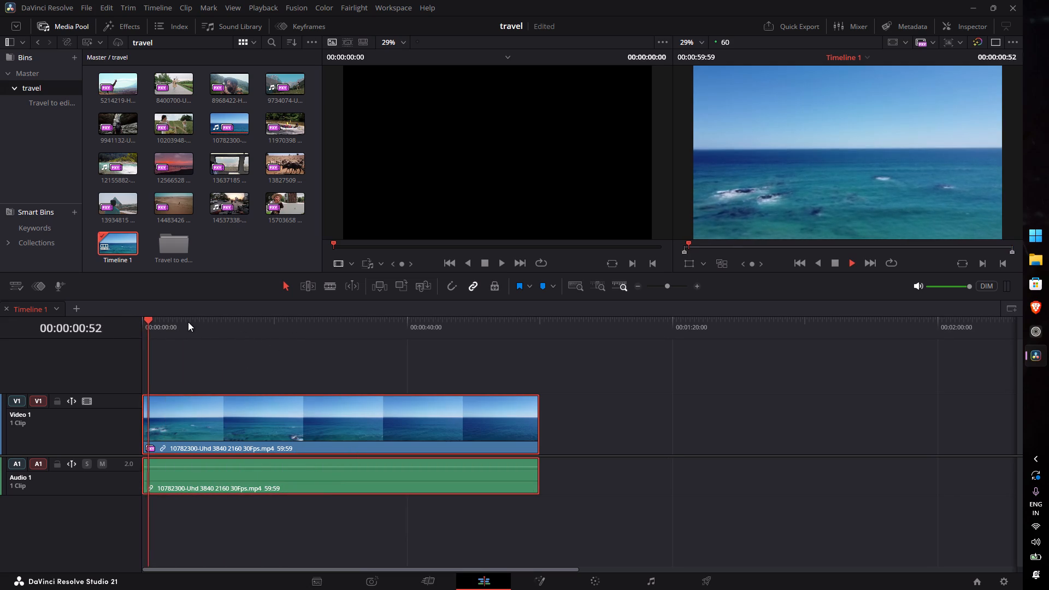
type("eeqq")
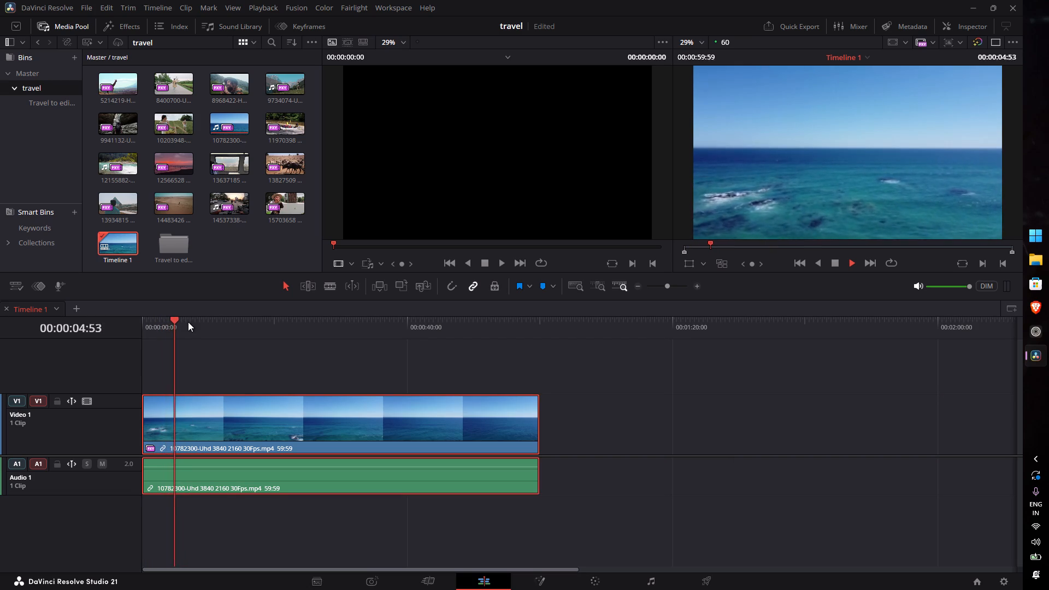
key("space")
type("qqqq")
key("e")
type("ee")
left_click_drag(155, 317, 119, 319)
type("eee q")
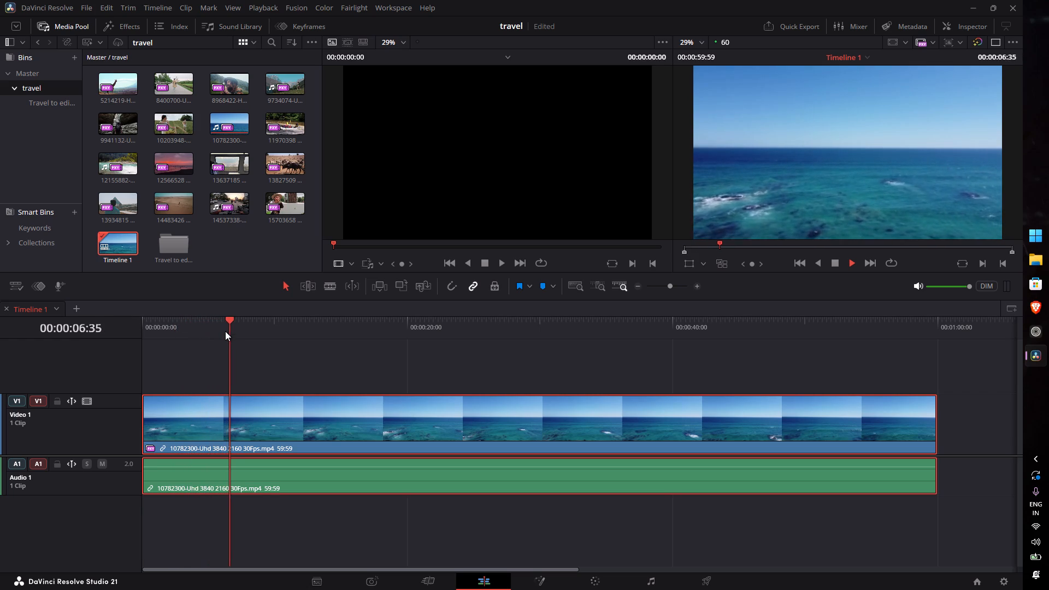
key("space")
left_click_drag(230, 320, 260, 326)
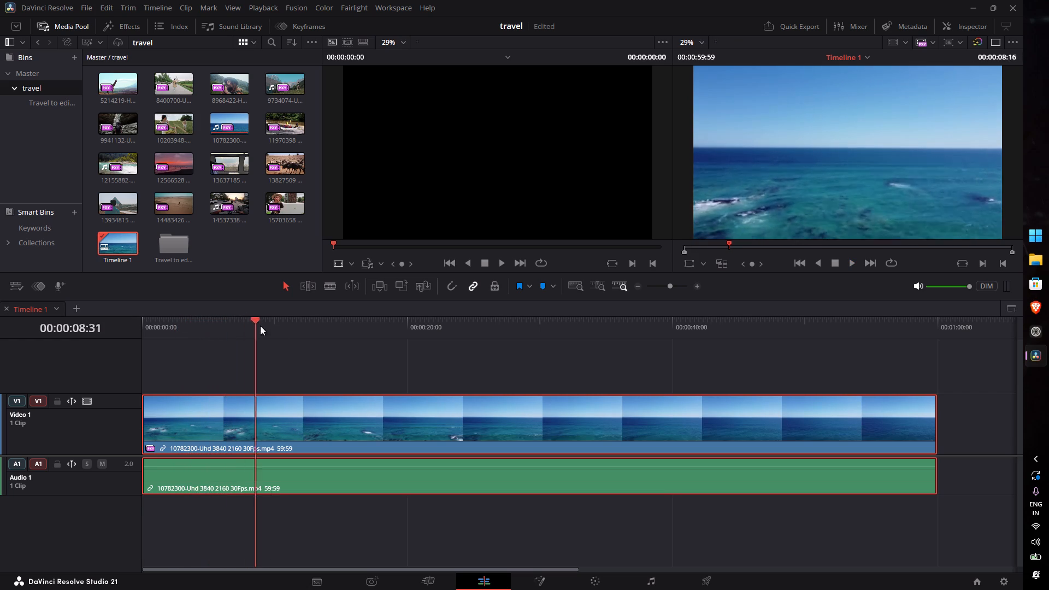
left_click_drag(260, 326, 182, 347)
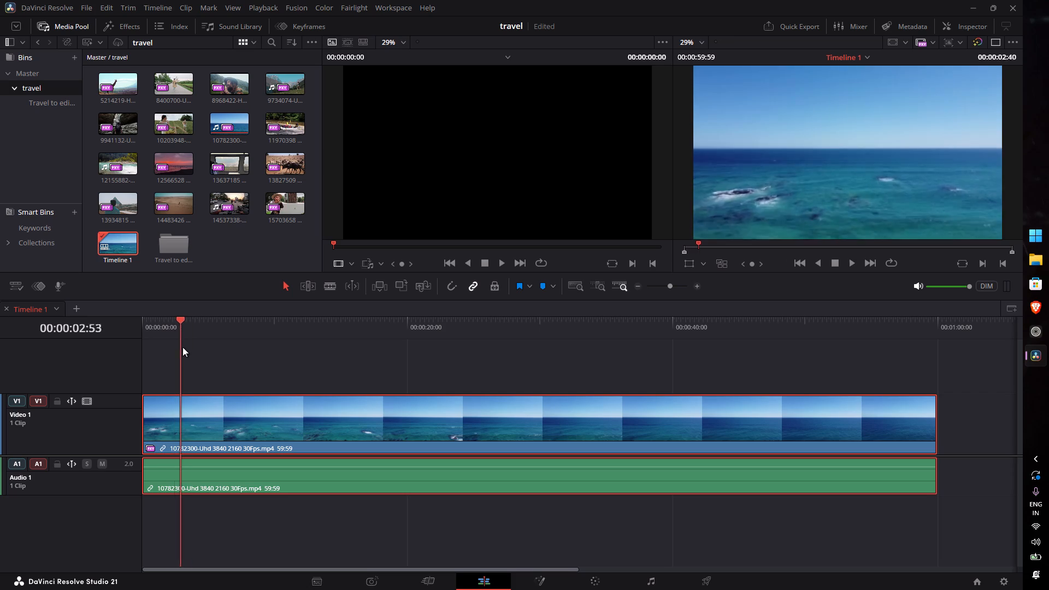
left_click_drag(182, 347, 378, 363)
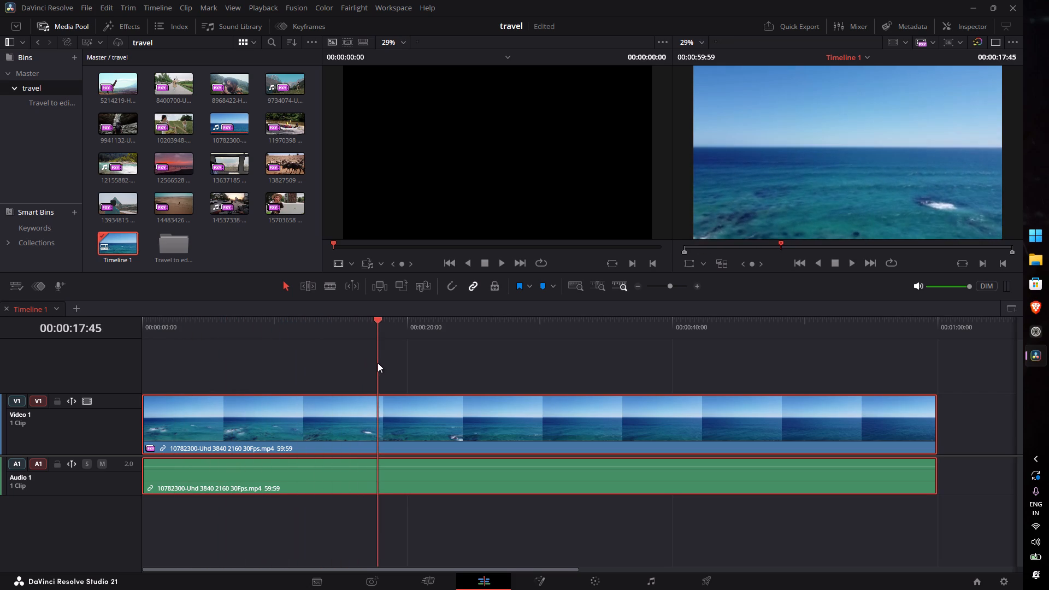
left_click_drag(378, 363, 132, 367)
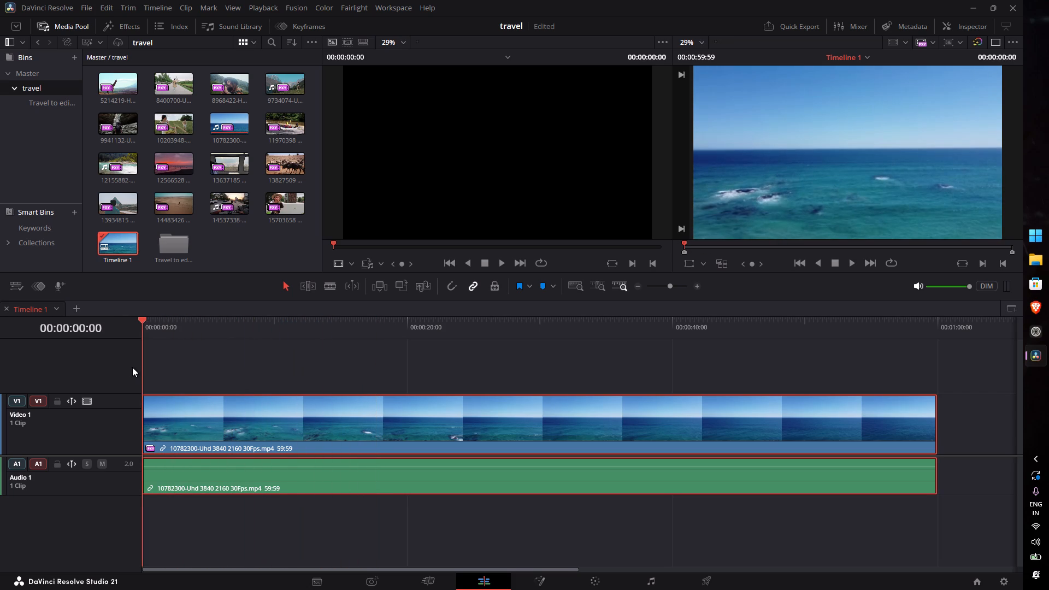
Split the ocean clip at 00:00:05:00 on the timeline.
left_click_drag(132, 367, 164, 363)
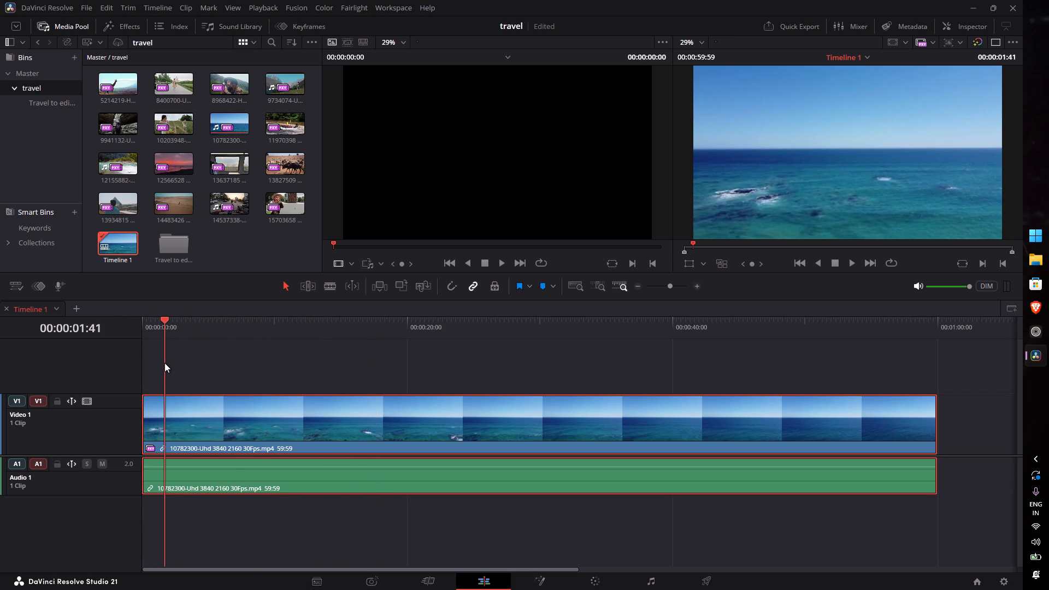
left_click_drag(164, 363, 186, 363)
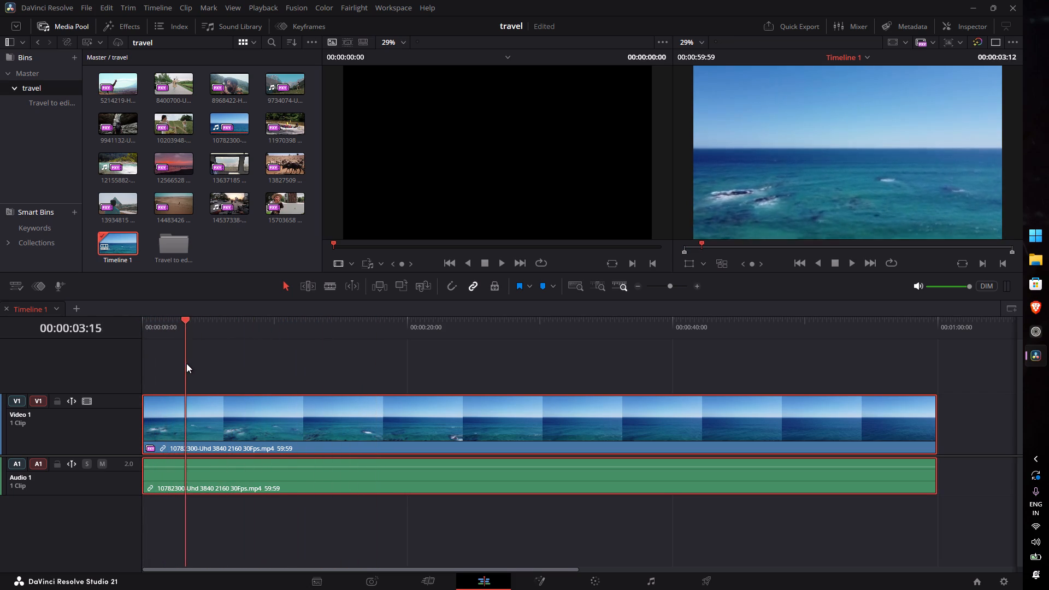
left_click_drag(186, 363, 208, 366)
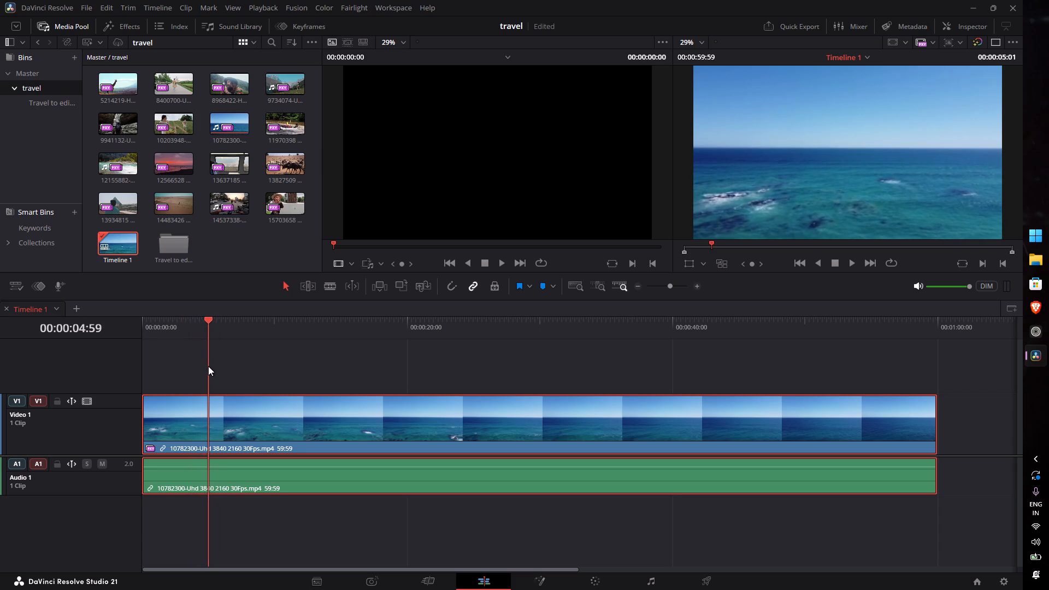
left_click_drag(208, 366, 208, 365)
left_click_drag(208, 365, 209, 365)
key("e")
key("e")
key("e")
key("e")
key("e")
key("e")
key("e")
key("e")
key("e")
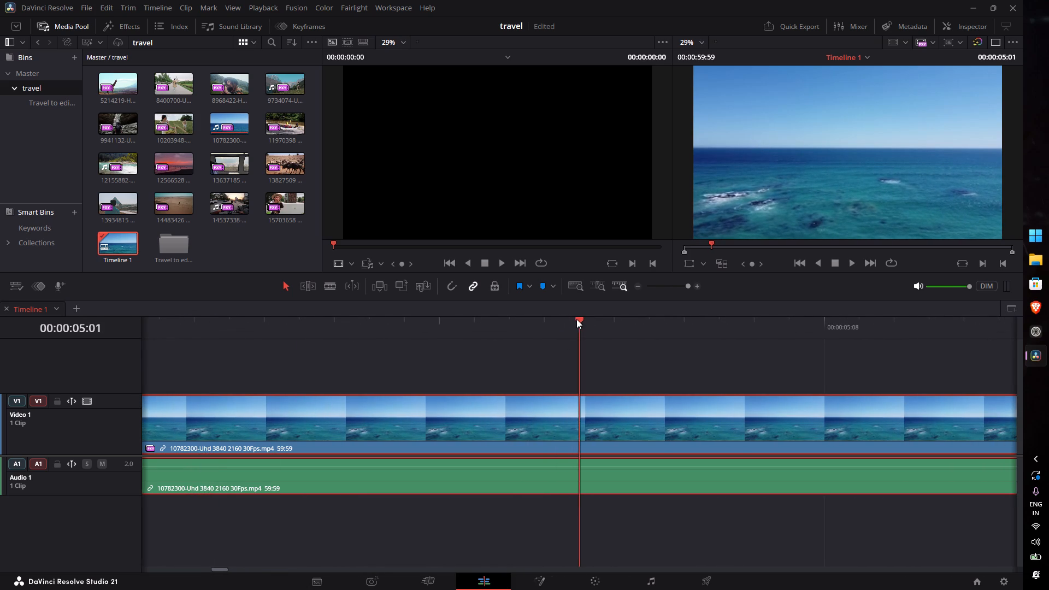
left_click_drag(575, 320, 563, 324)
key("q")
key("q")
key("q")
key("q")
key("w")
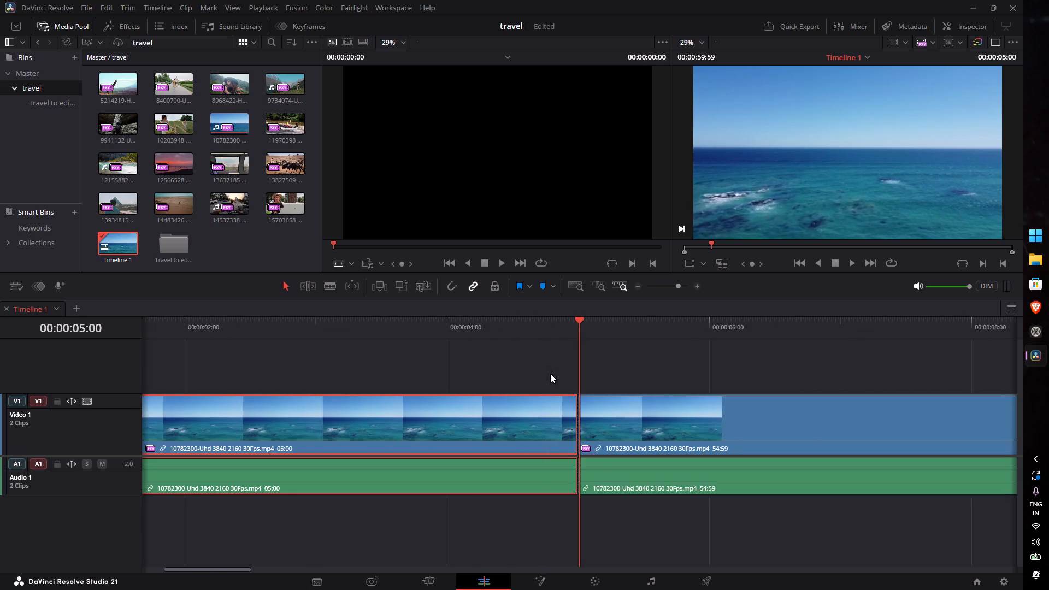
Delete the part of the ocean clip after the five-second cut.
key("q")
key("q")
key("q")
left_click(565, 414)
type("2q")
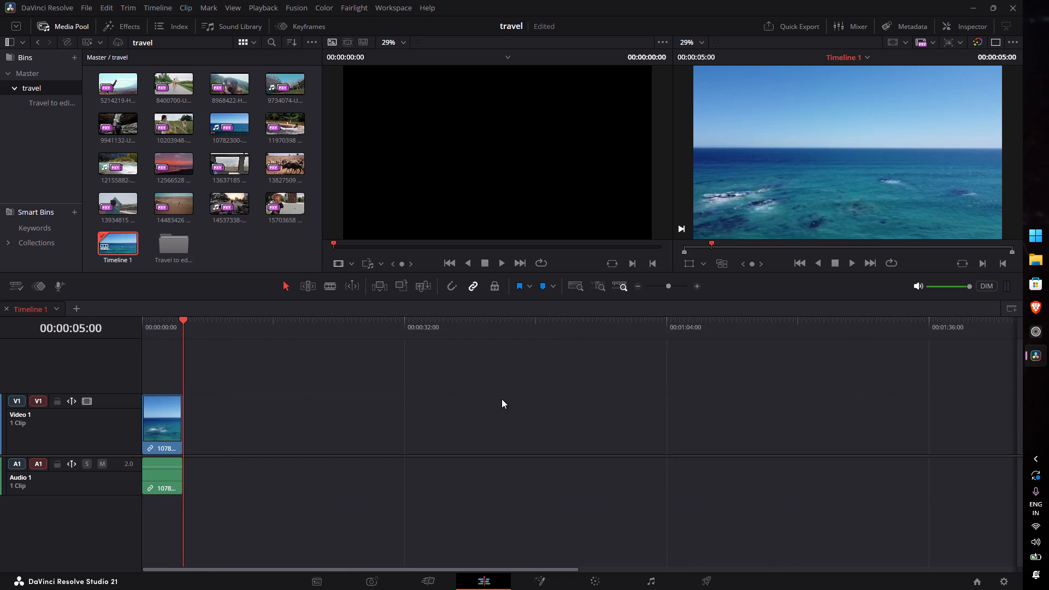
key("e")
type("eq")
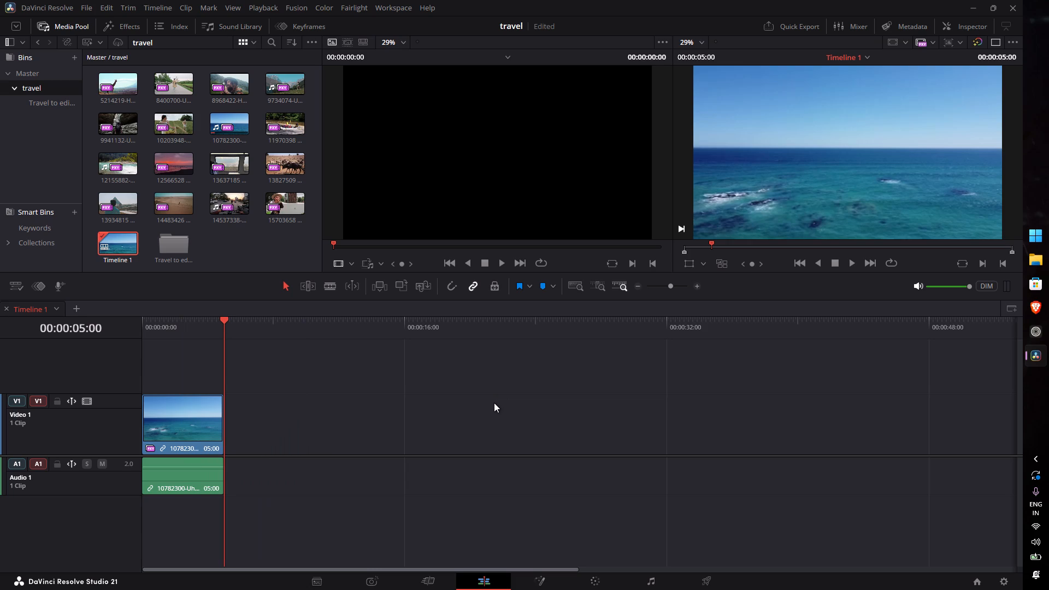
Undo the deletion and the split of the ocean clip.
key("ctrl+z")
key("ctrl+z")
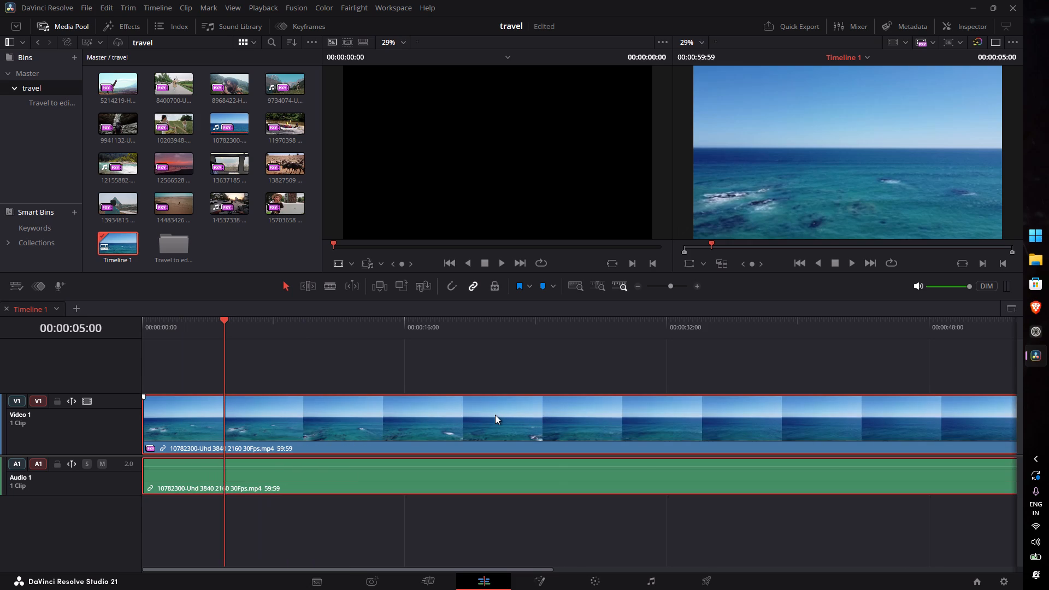
Change the ocean clip's speed to 200%.
left_click(495, 415)
key("r")
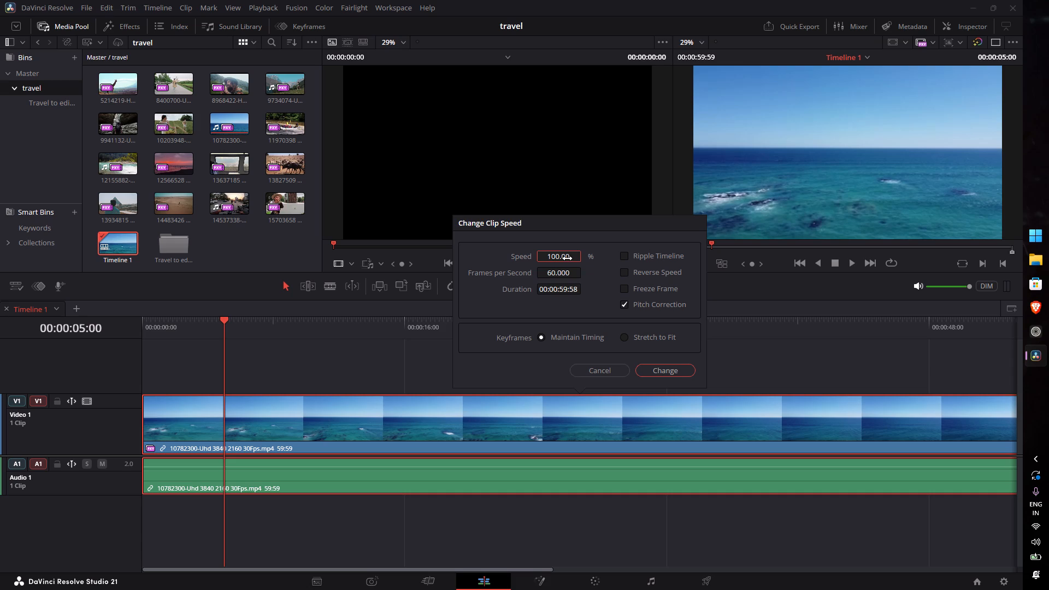
left_click_drag(567, 258, 610, 264)
left_click_drag(610, 264, 621, 265)
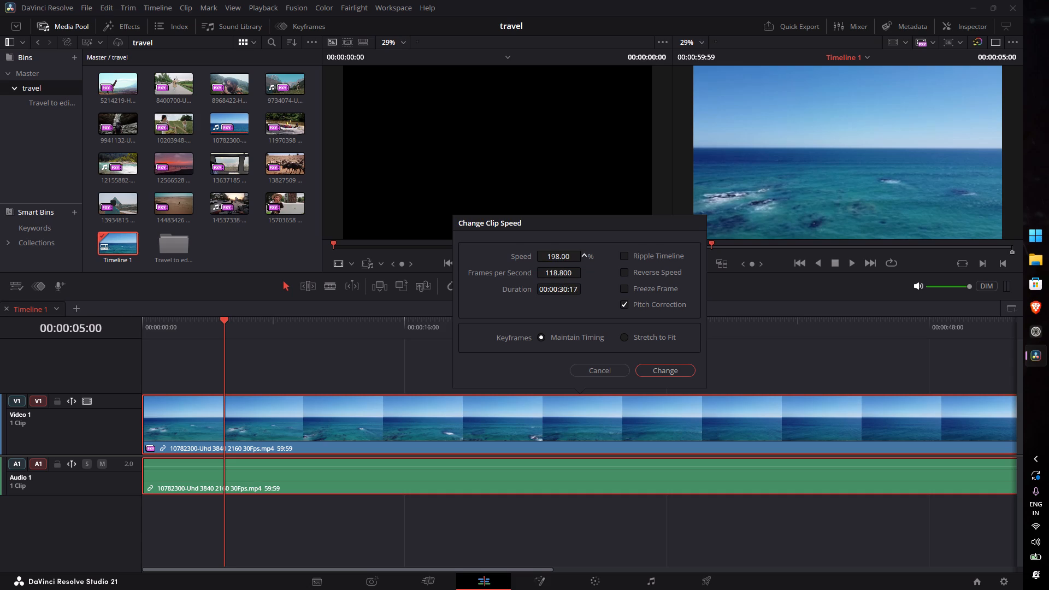
left_click_drag(621, 265, 622, 265)
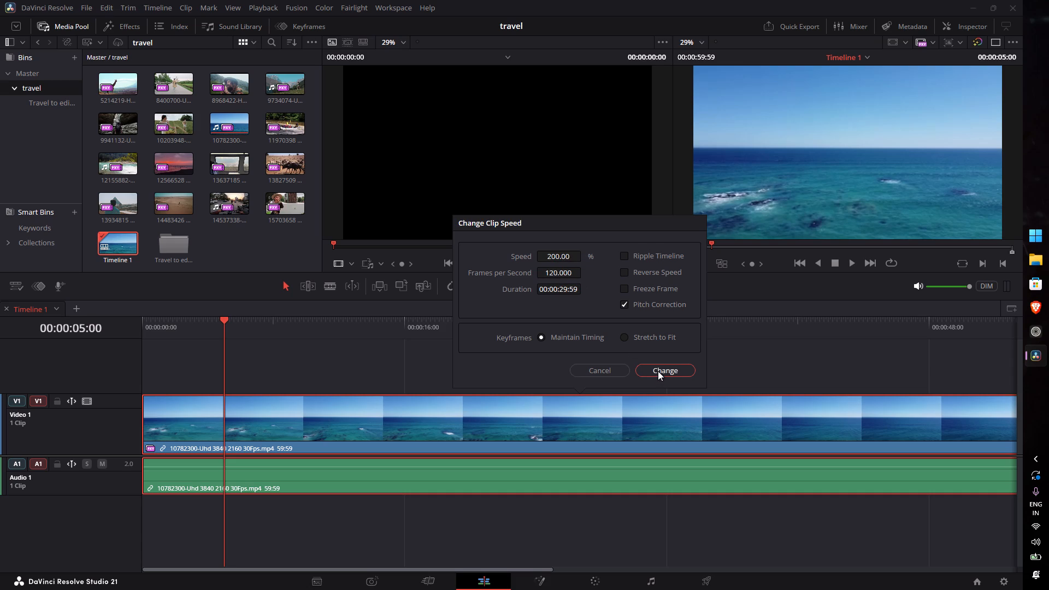
left_click(658, 371)
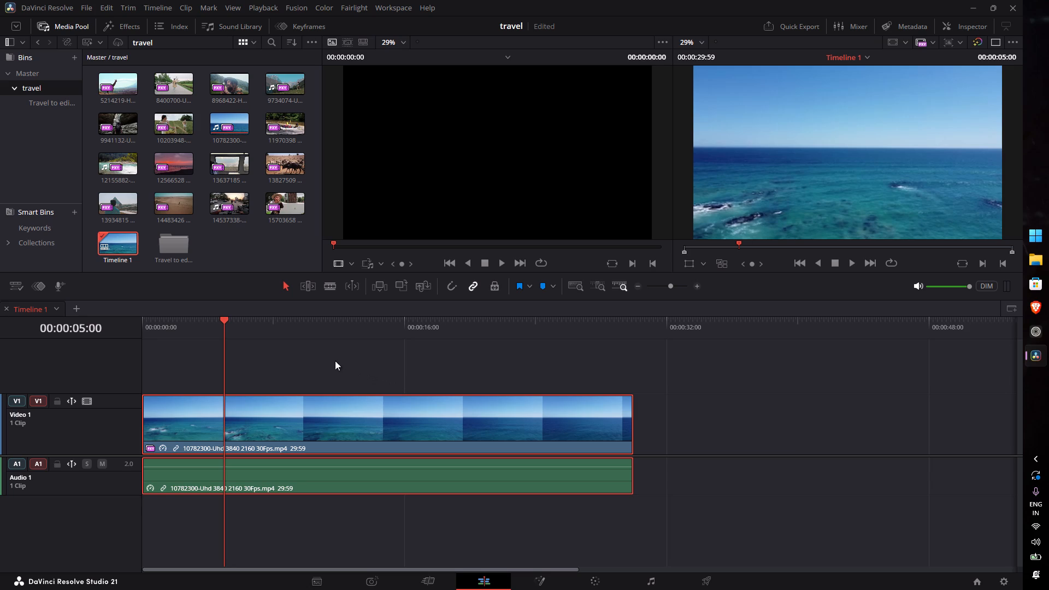
Play the start of the ocean clip, and change the clip's speed to 300%.
left_click_drag(186, 323, 82, 322)
key("space")
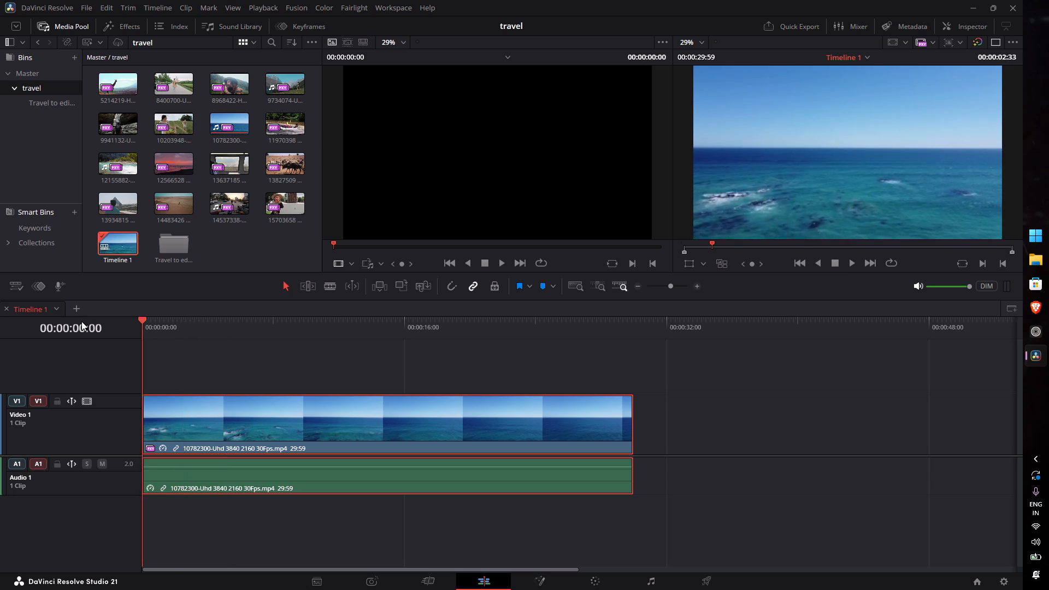
key("space")
left_click(321, 415)
key("r")
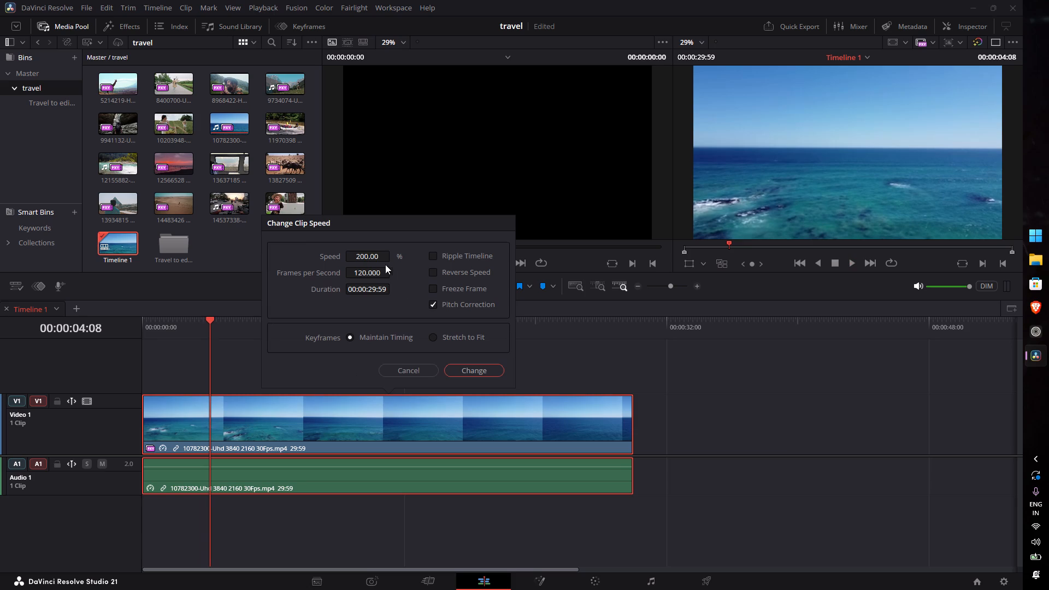
left_click_drag(372, 258, 412, 264)
left_click_drag(412, 264, 427, 267)
left_click_drag(427, 267, 427, 267)
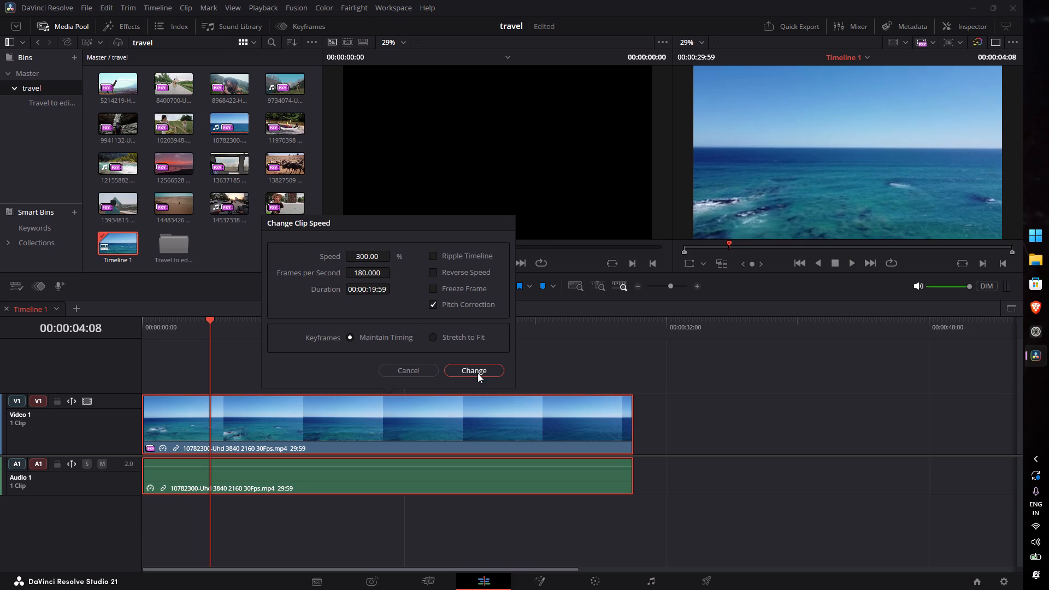
left_click(478, 372)
Review the sped-up ocean clip from its start and split it at 00:00:05:00.
left_click_drag(198, 320, 144, 321)
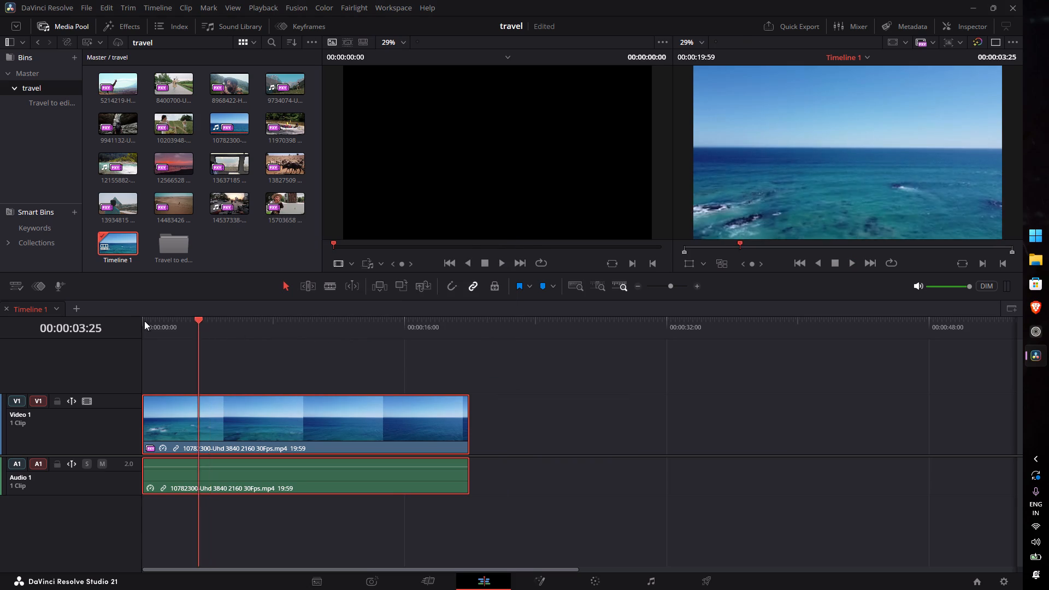
left_click_drag(144, 321, 34, 316)
key("space")
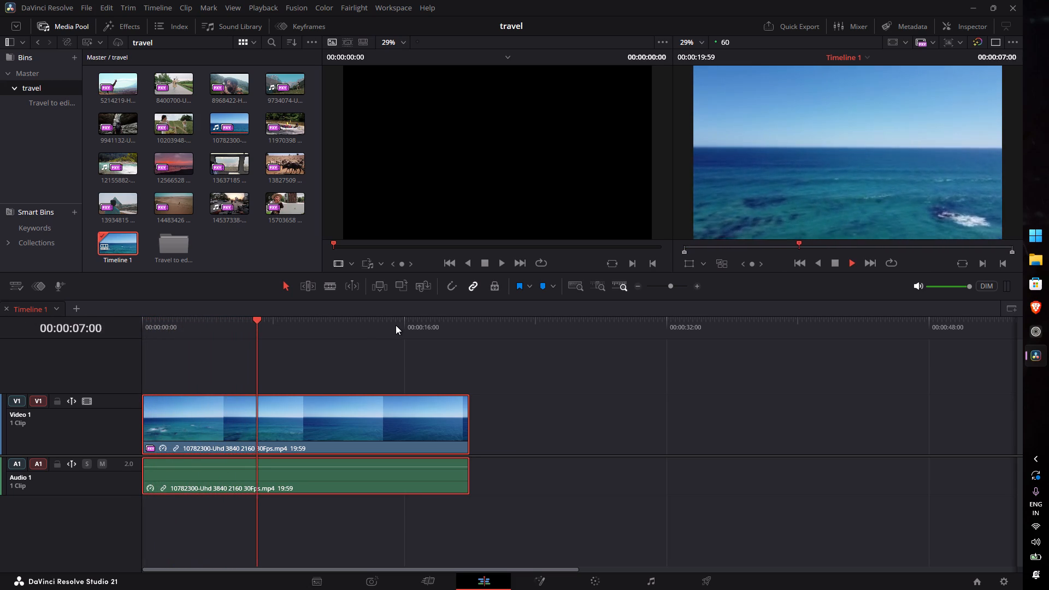
key("space")
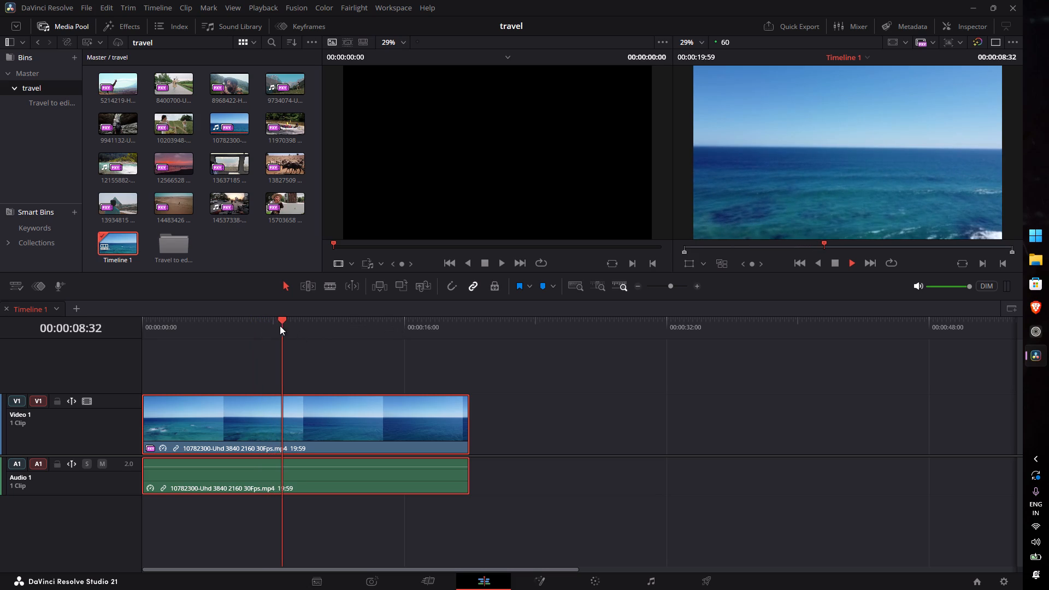
left_click_drag(270, 321, 226, 326)
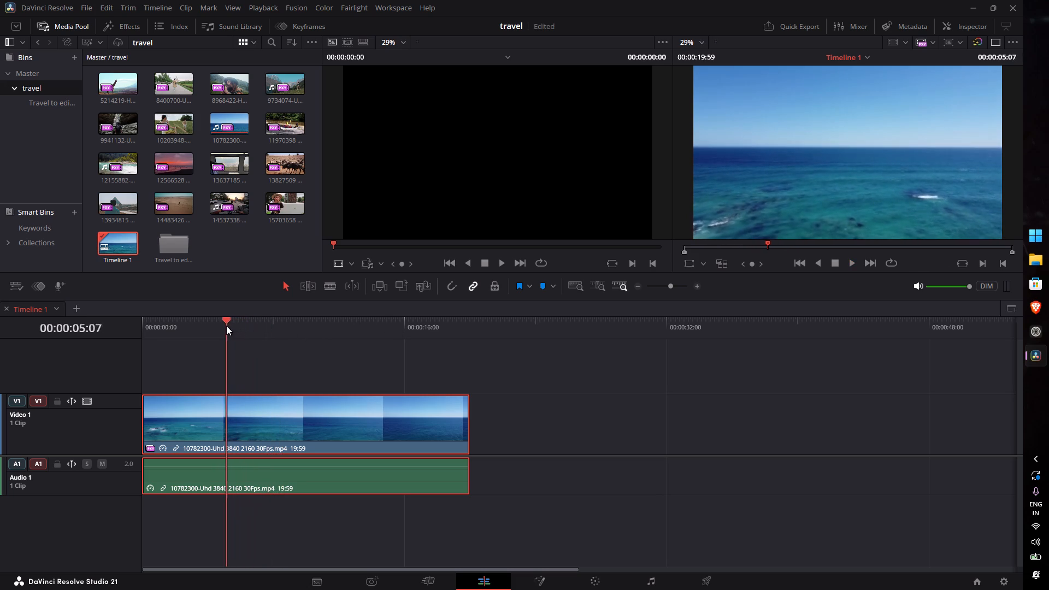
left_click_drag(226, 326, 225, 326)
key("e")
key("e")
key("e")
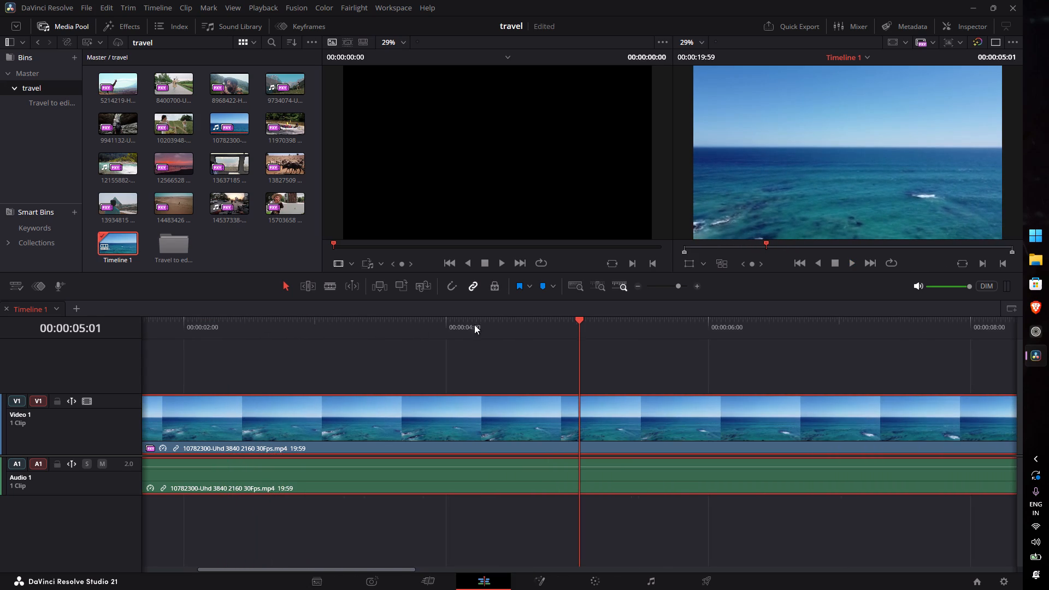
left_click(578, 322)
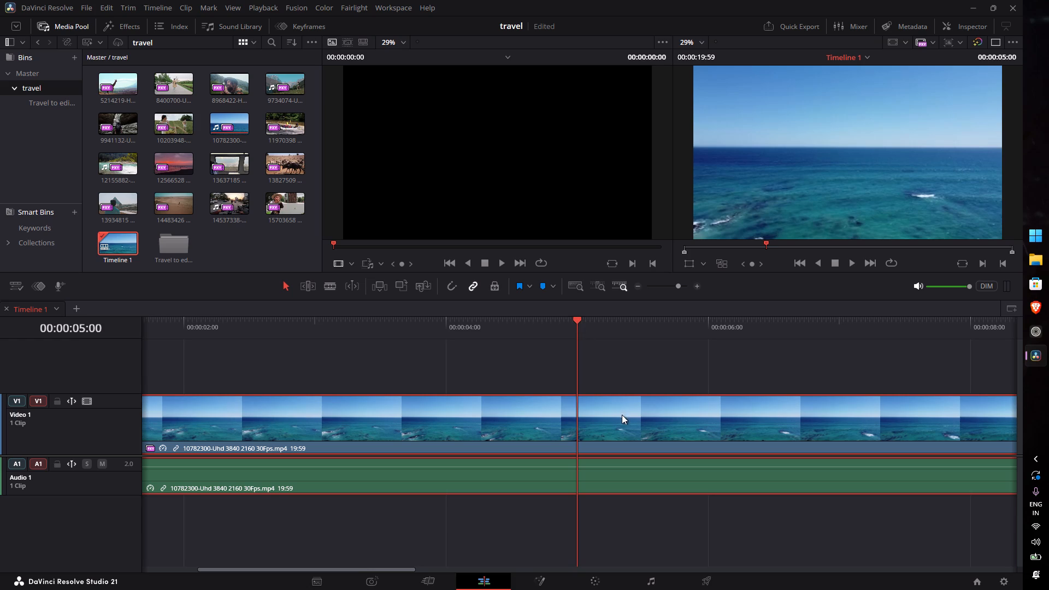
left_click(628, 428)
type("wq")
key("q")
key("q")
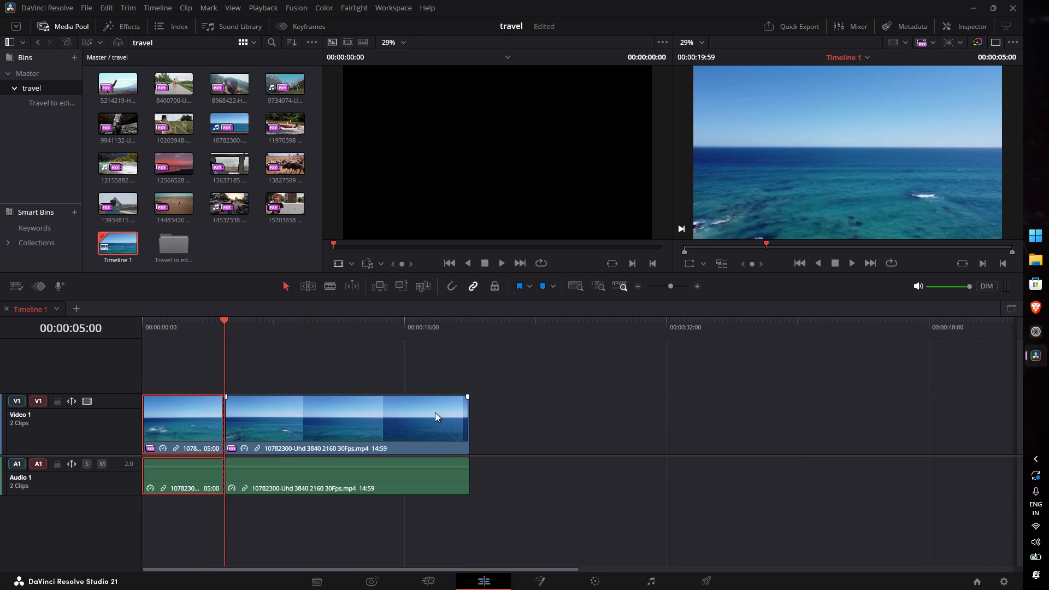
Delete the part of the ocean clip after the five-second cut.
left_click(403, 415)
key("2")
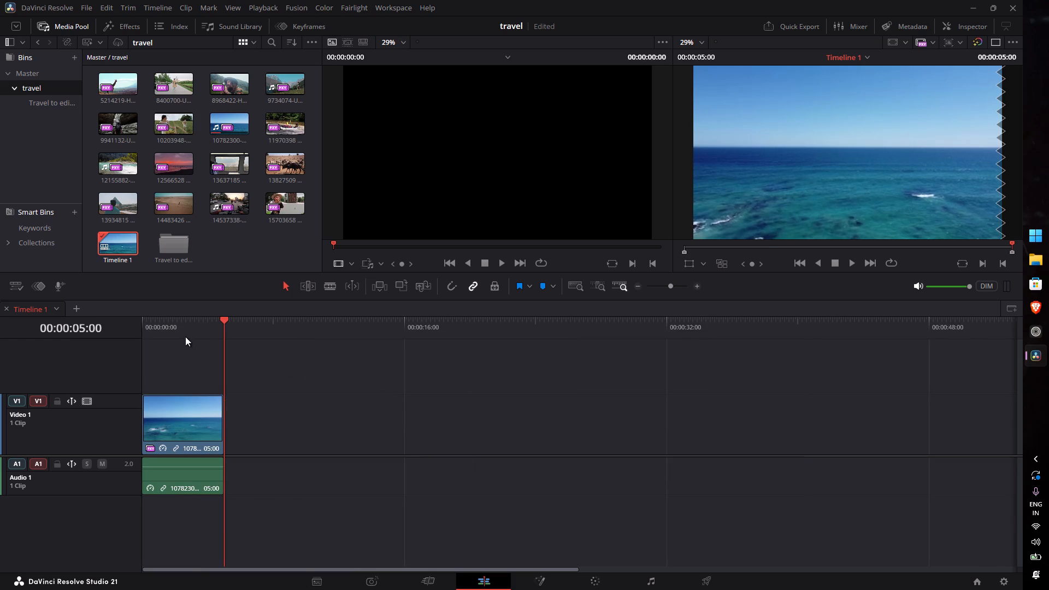
Play back the trimmed five-second ocean clip from the start to check its pace.
left_click_drag(174, 324, 66, 326)
key("space")
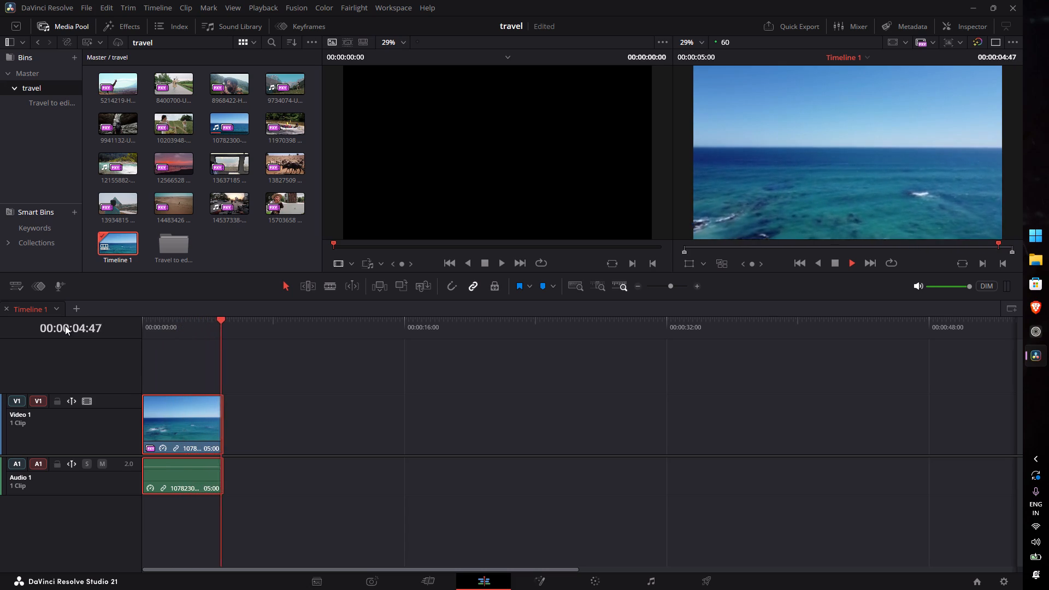
key("space")
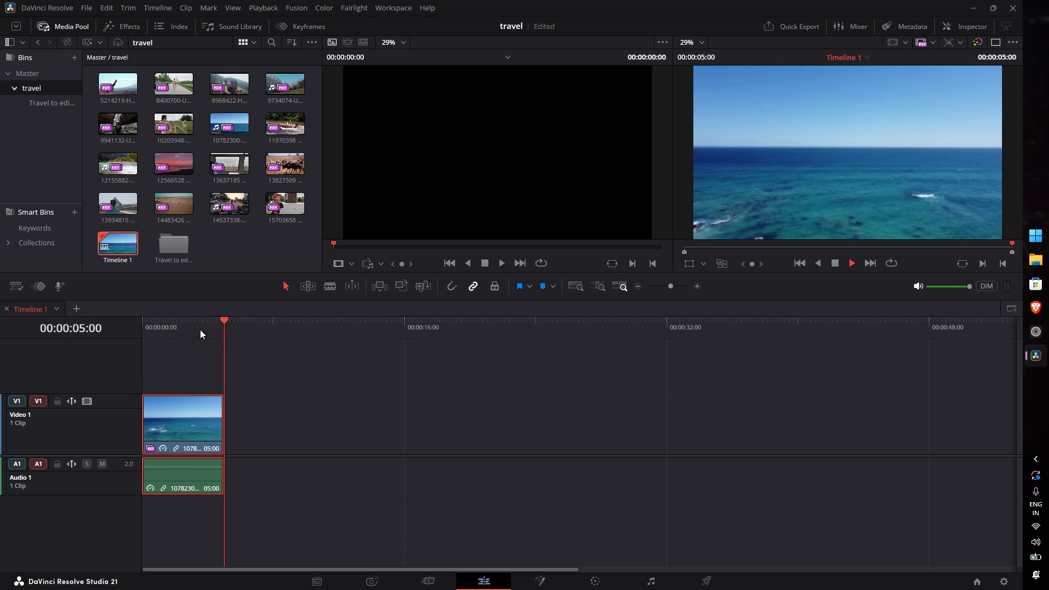
left_click_drag(202, 322, 86, 336)
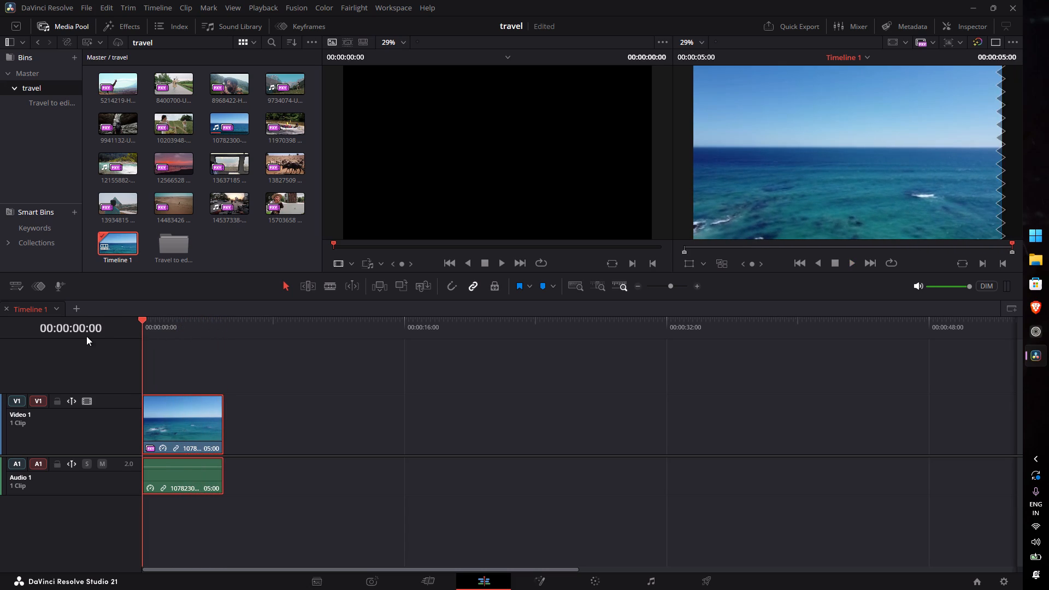
left_click_drag(86, 336, 79, 336)
type("ee")
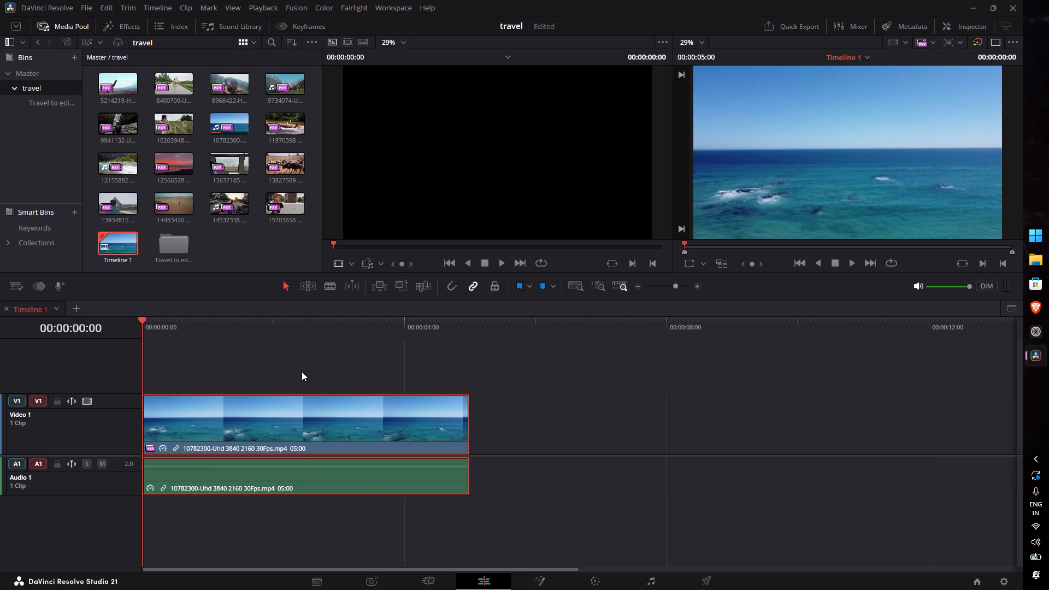
key("space")
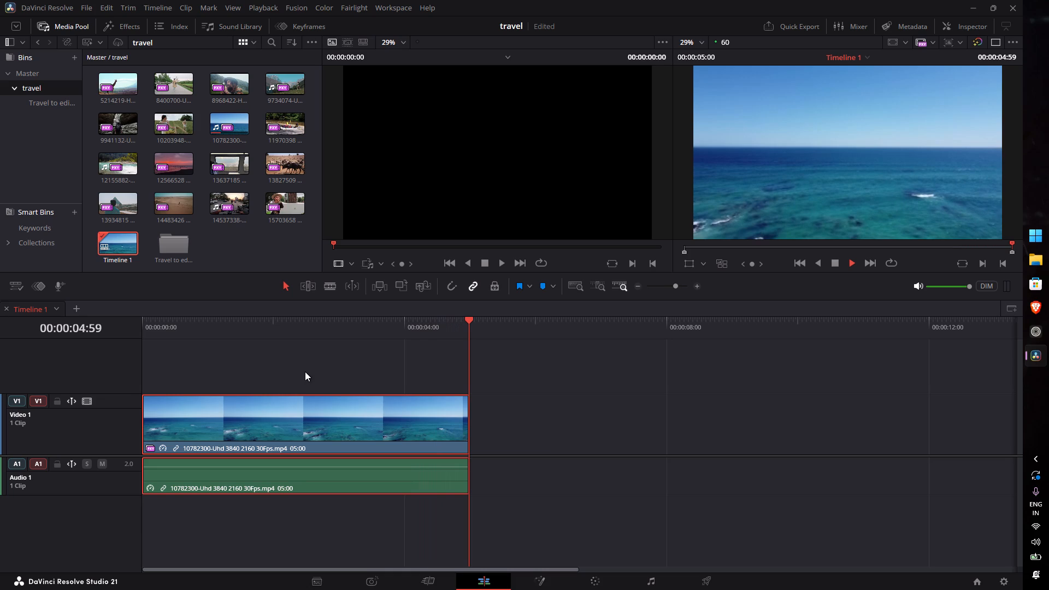
left_click_drag(233, 324, 50, 322)
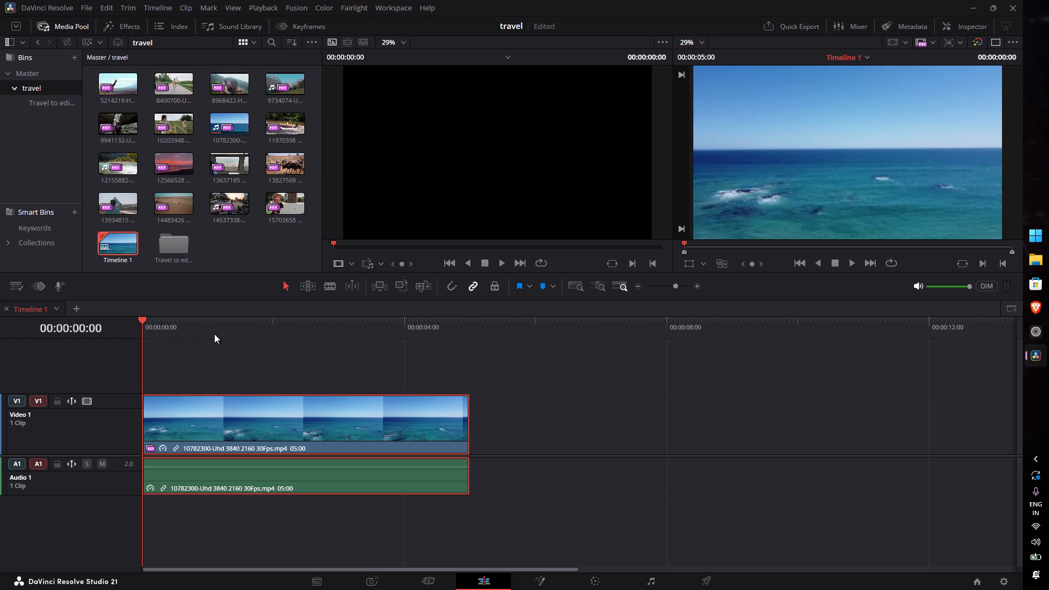
key("space")
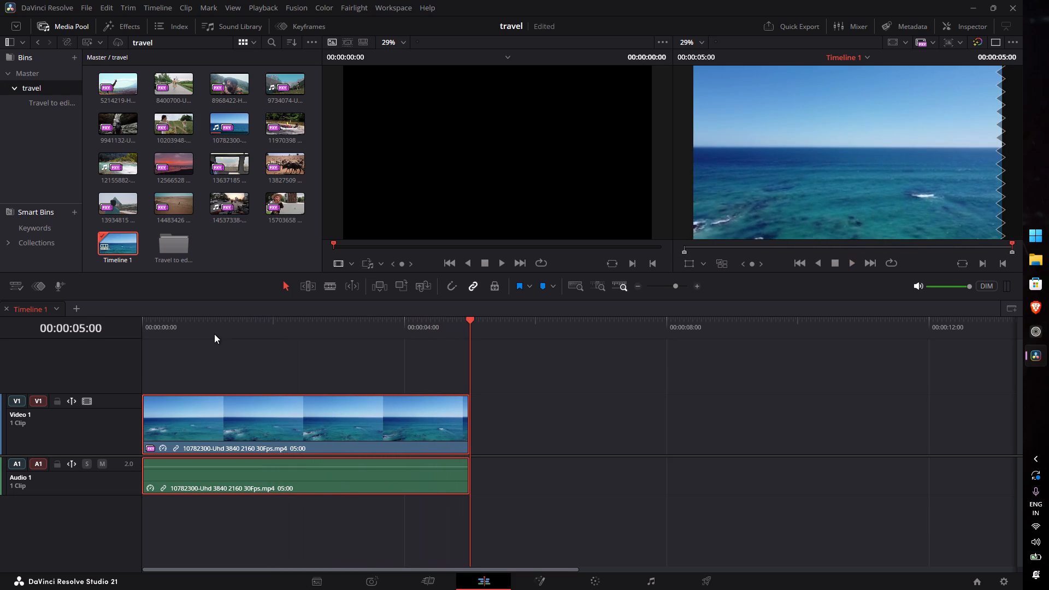
key("space")
Delete the ocean clip's audio from the Audio 1 track, keeping its video on Video 1.
left_click(539, 526)
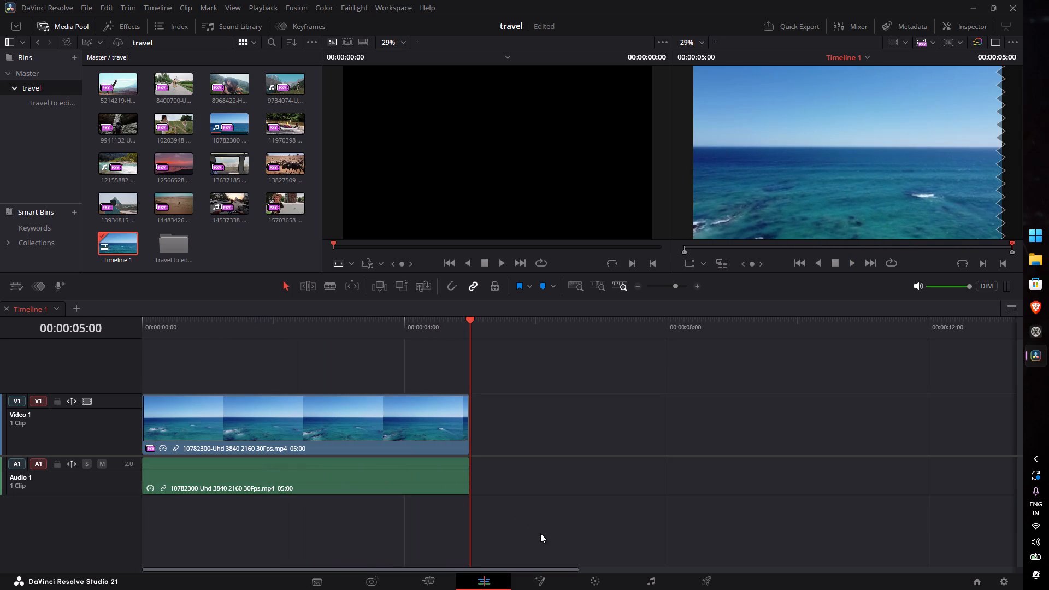
left_click_drag(507, 532, 332, 483)
left_click(618, 536)
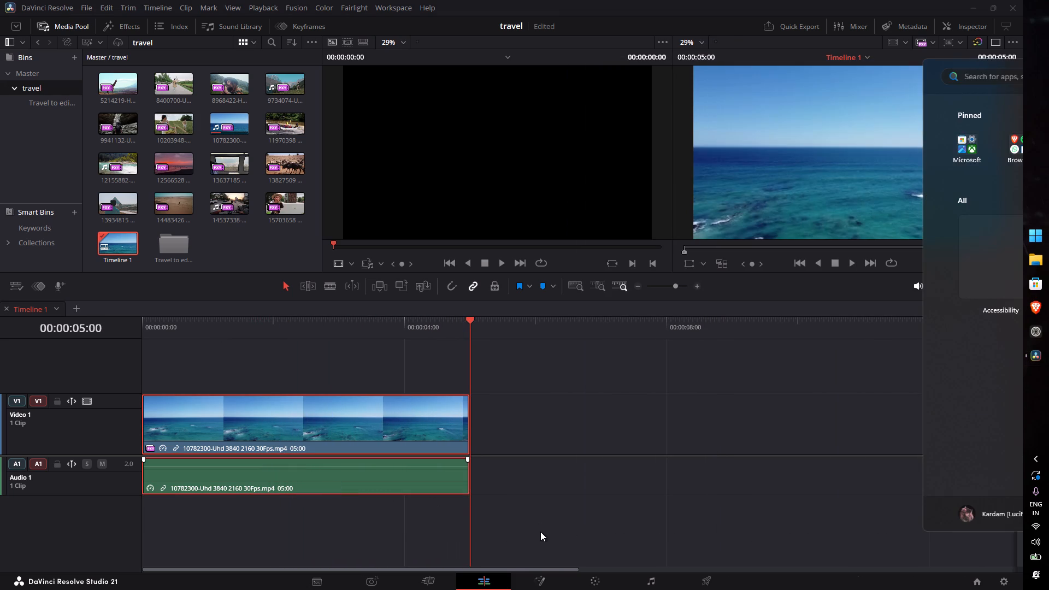
left_click(576, 495)
left_click_drag(576, 495, 334, 484, "alt")
key("BackSpace")
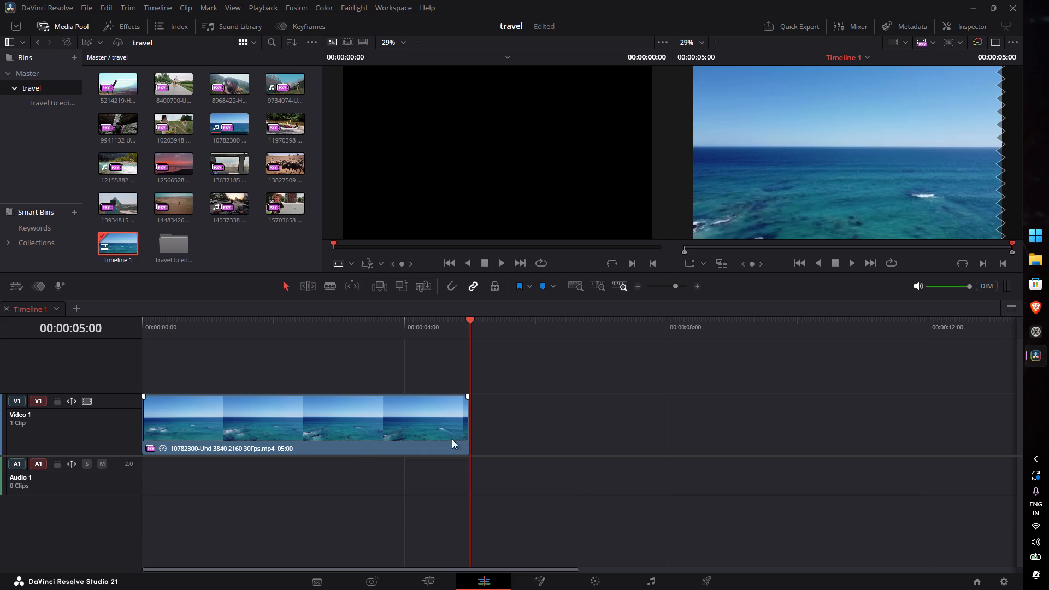
Play the silent ocean clip briefly from the start and return the playhead to 00:00:00:00.
left_click_drag(217, 321, 91, 327)
key("space")
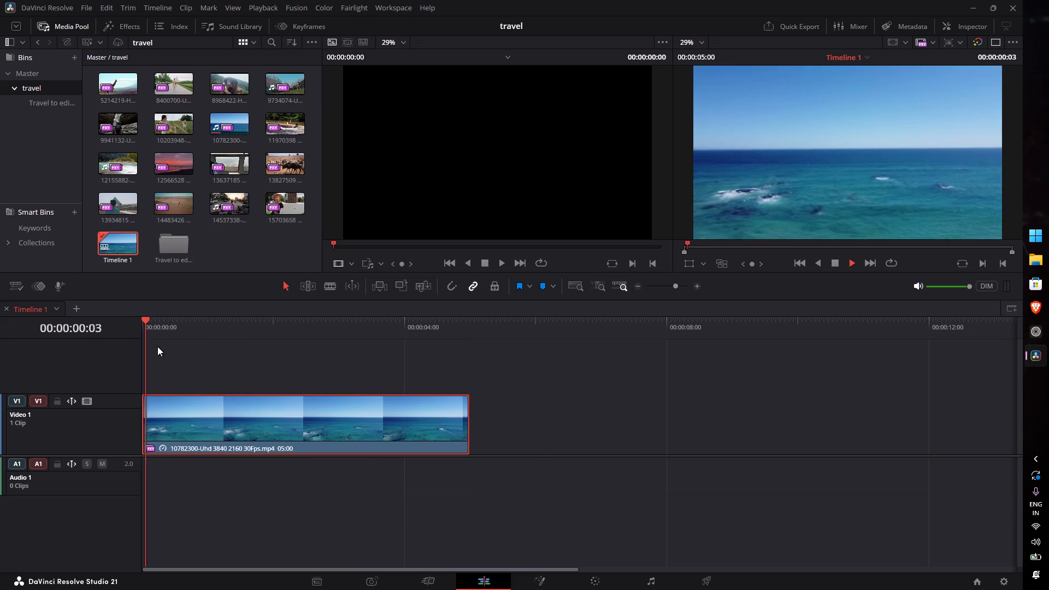
key("space")
left_click_drag(174, 318, 64, 334)
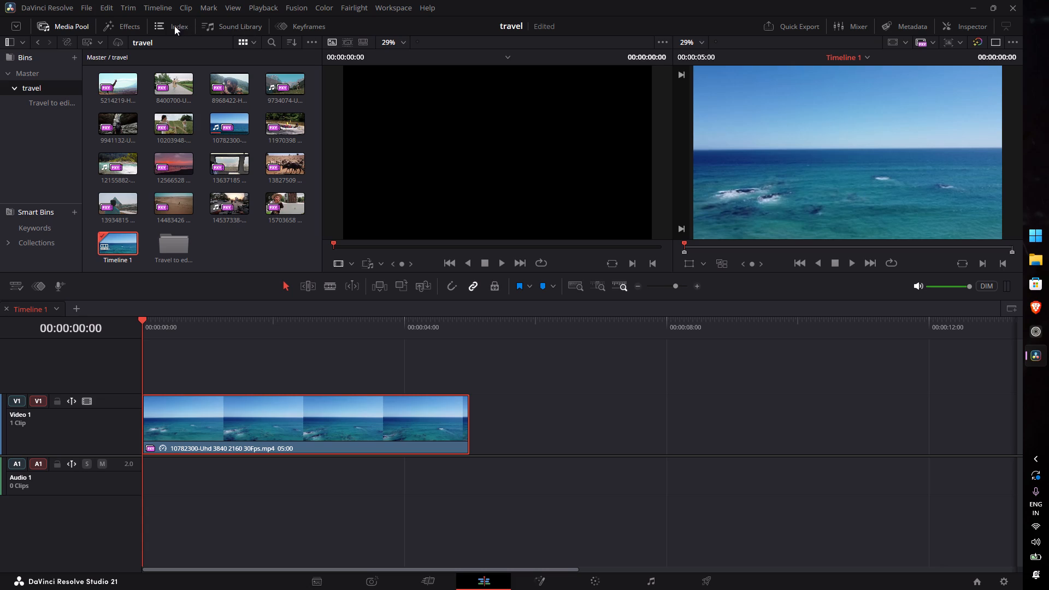
Browse the effects library categories and open the sh4rk collection under the Toolbox effects.
key("ctrl+Tab")
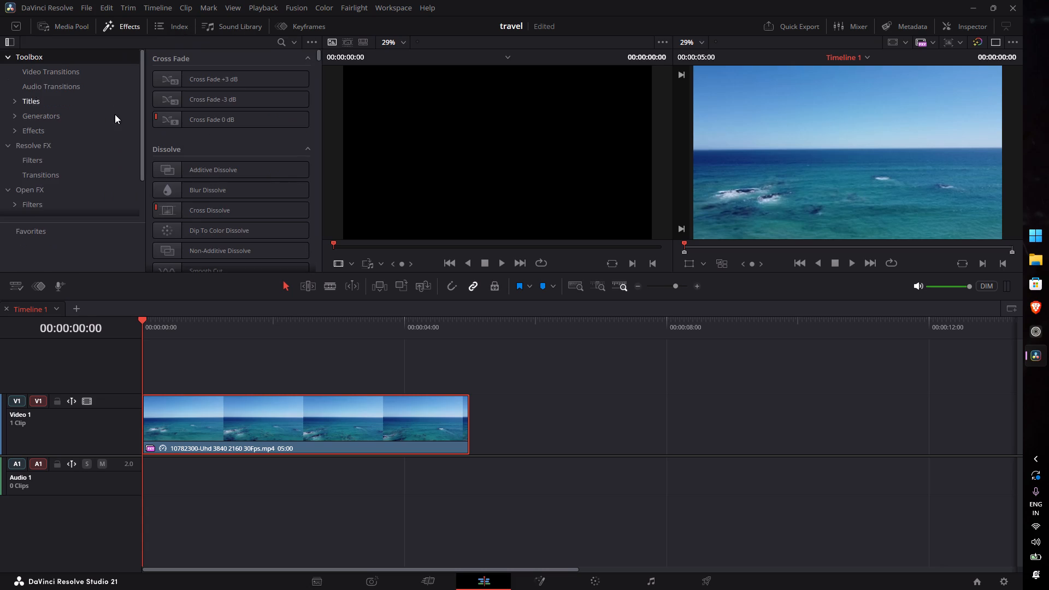
scroll(87, 146, "down", 5)
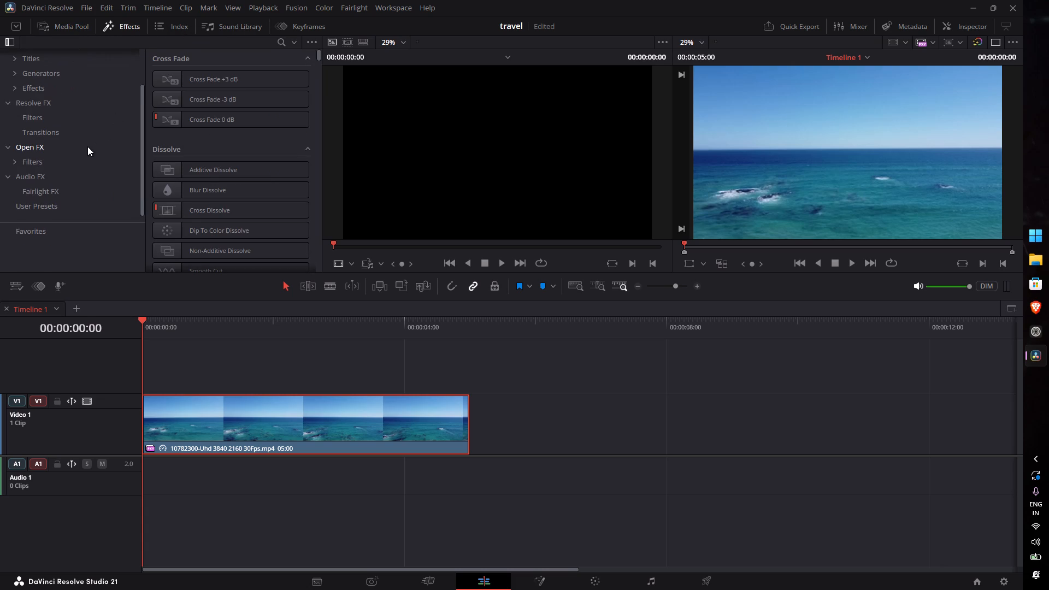
scroll(87, 146, "up", 1)
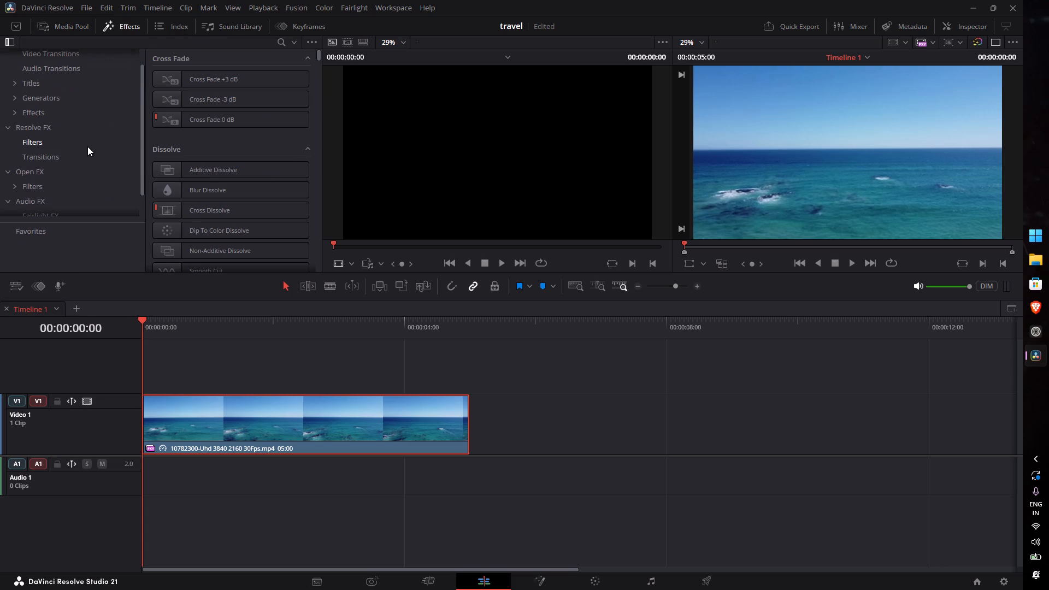
scroll(87, 146, "up", 1)
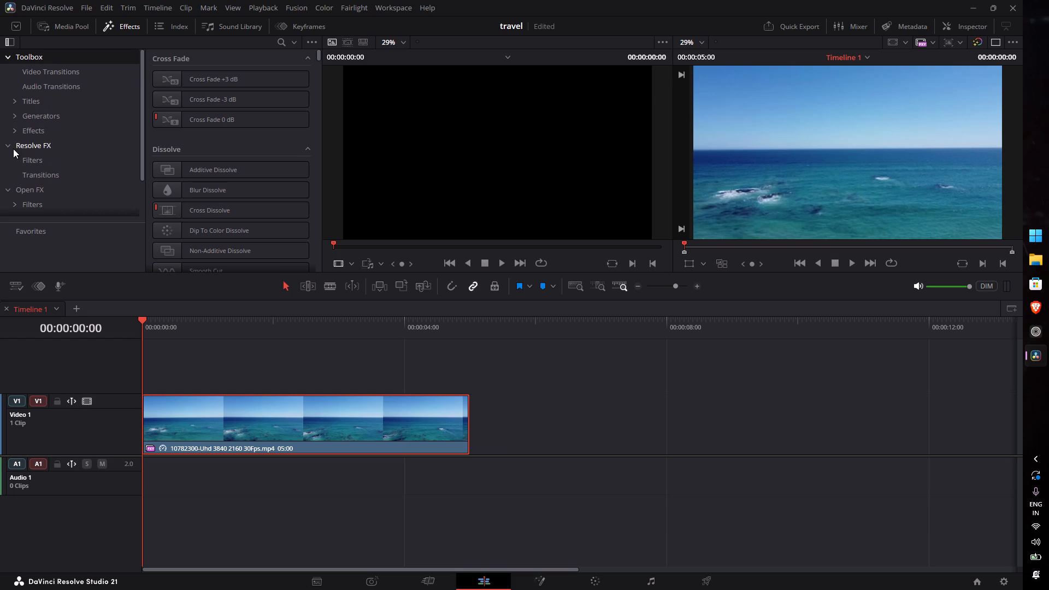
scroll(19, 176, "down", 3)
left_click(15, 161)
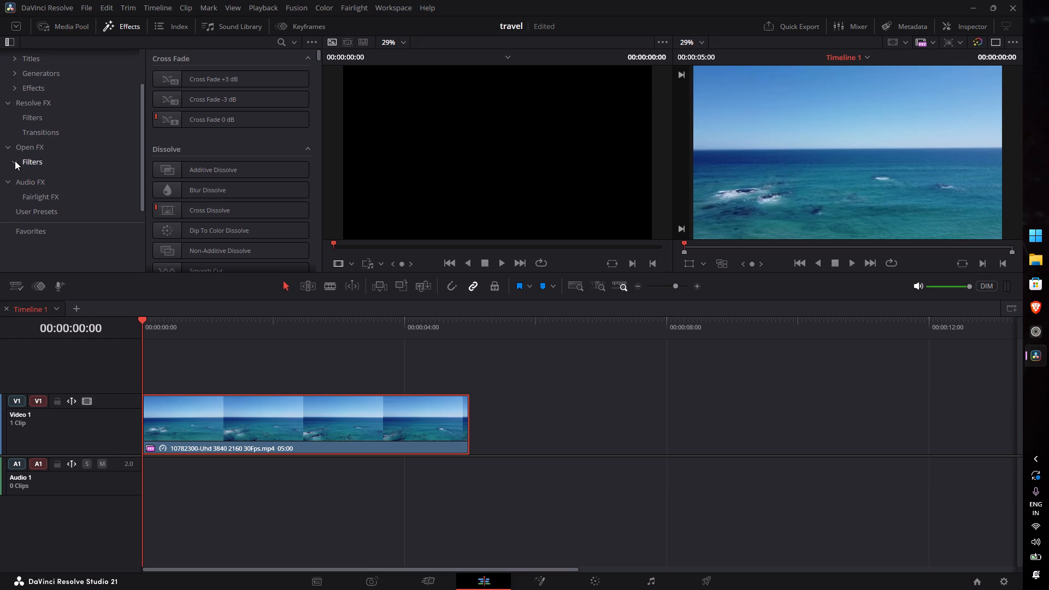
left_click(14, 162)
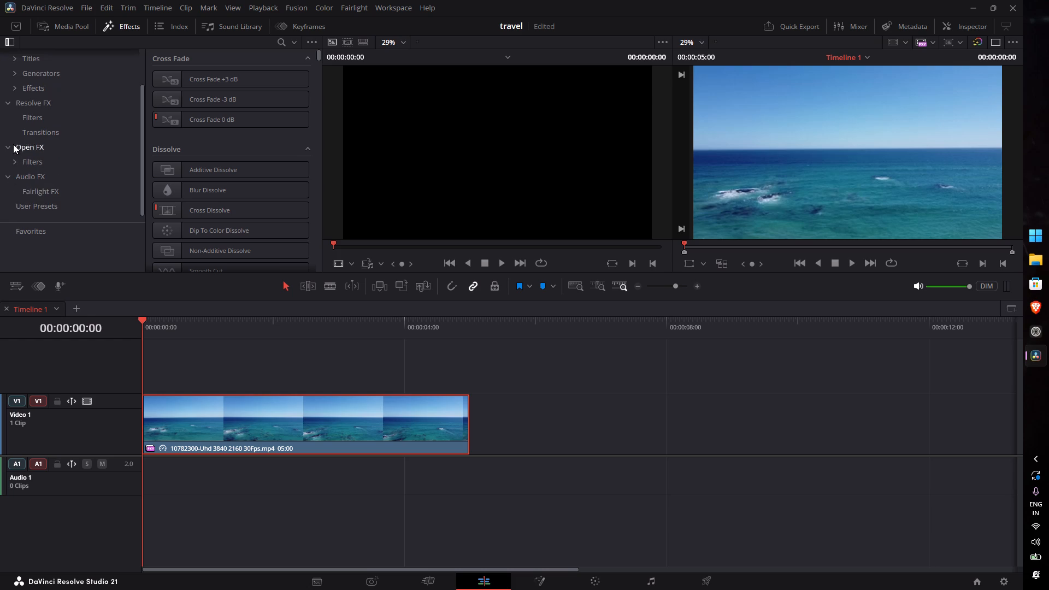
scroll(13, 82, "up", 2)
left_click(12, 132)
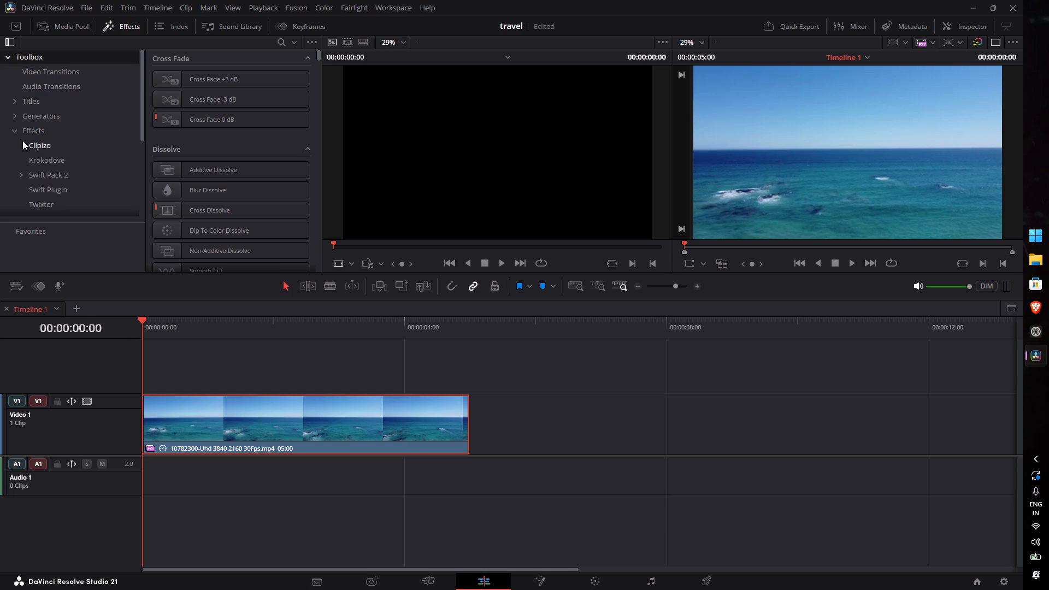
scroll(25, 143, "down", 3)
scroll(25, 143, "up", 2)
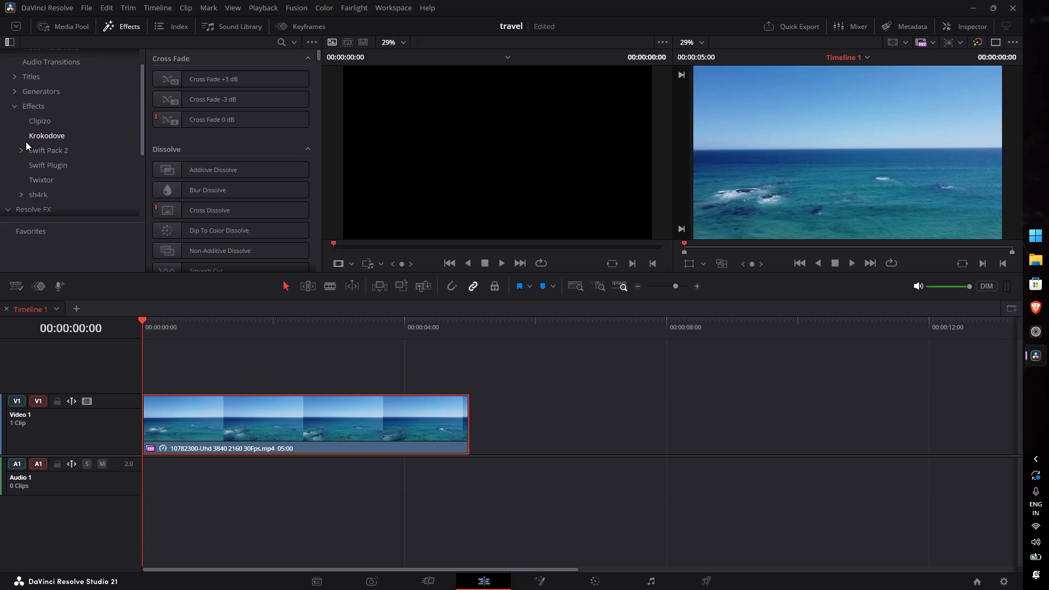
left_click(42, 181)
left_click(40, 191)
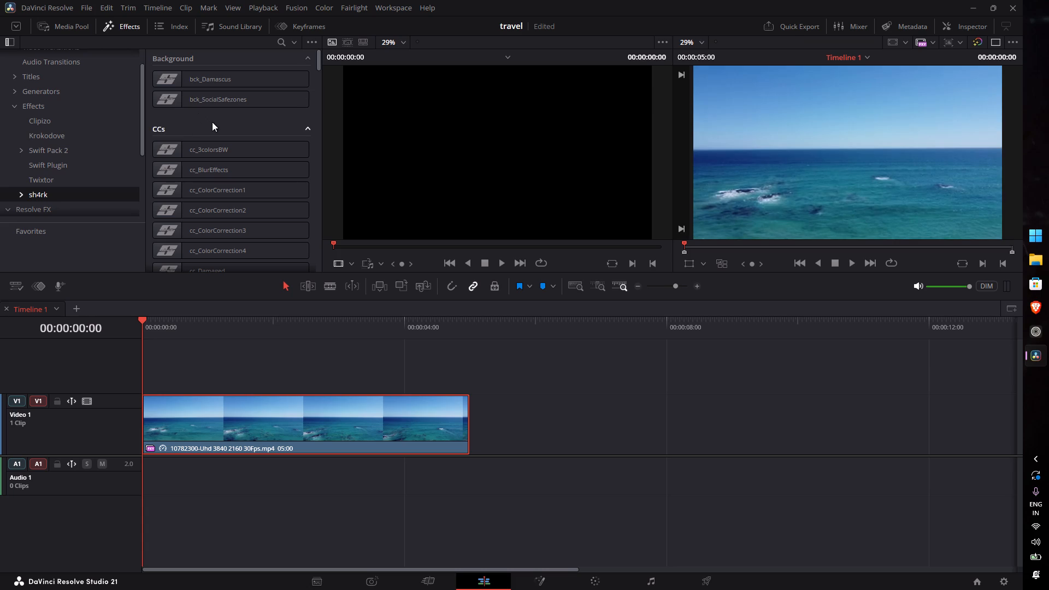
Preview the sh4rk CCs and Effect Transitions presets, including cc_TK, cc_VHS2 and trs_Glow, on the ocean clip's first frame.
scroll(314, 164, "down", 1)
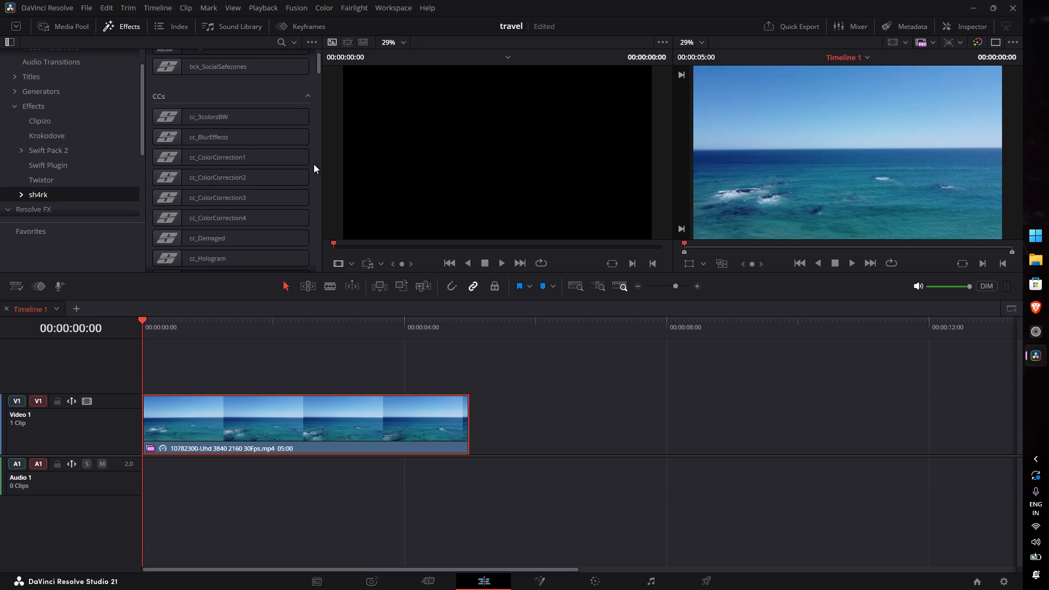
scroll(314, 164, "down", 1)
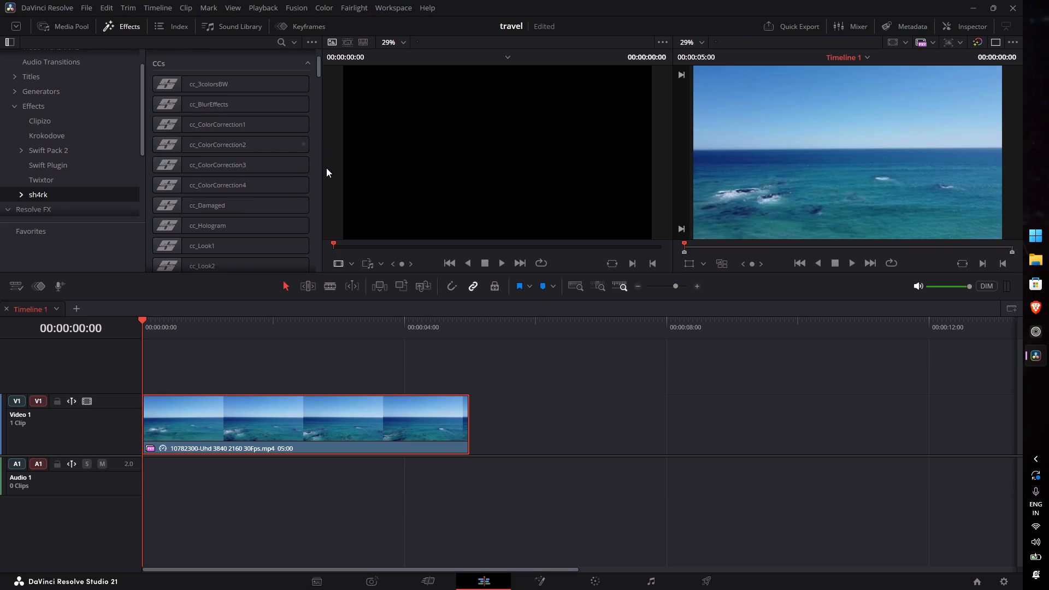
scroll(316, 187, "down", 5)
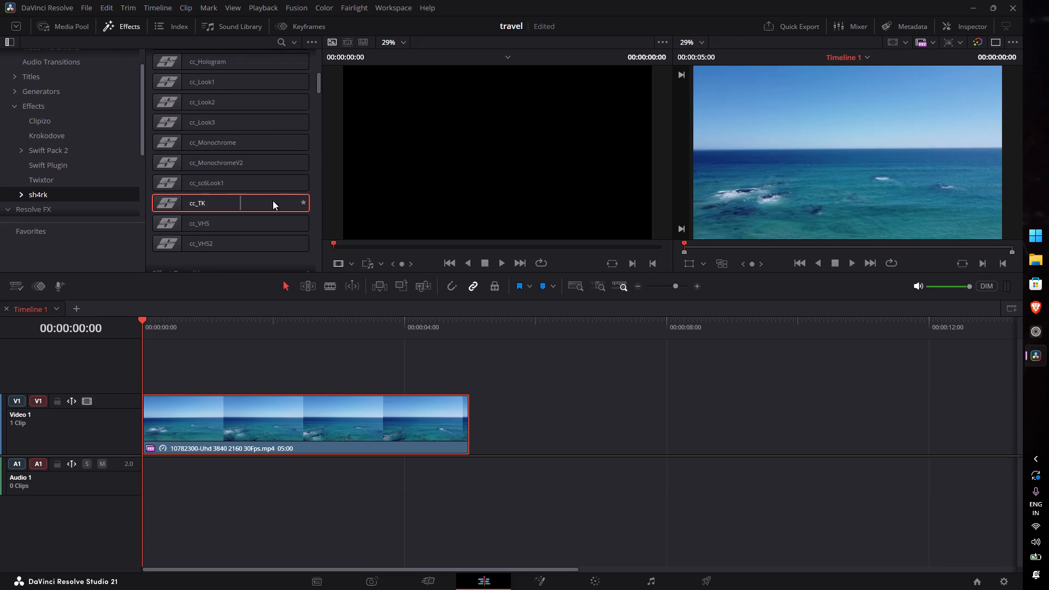
scroll(317, 236, "down", 5)
scroll(317, 236, "up", 4)
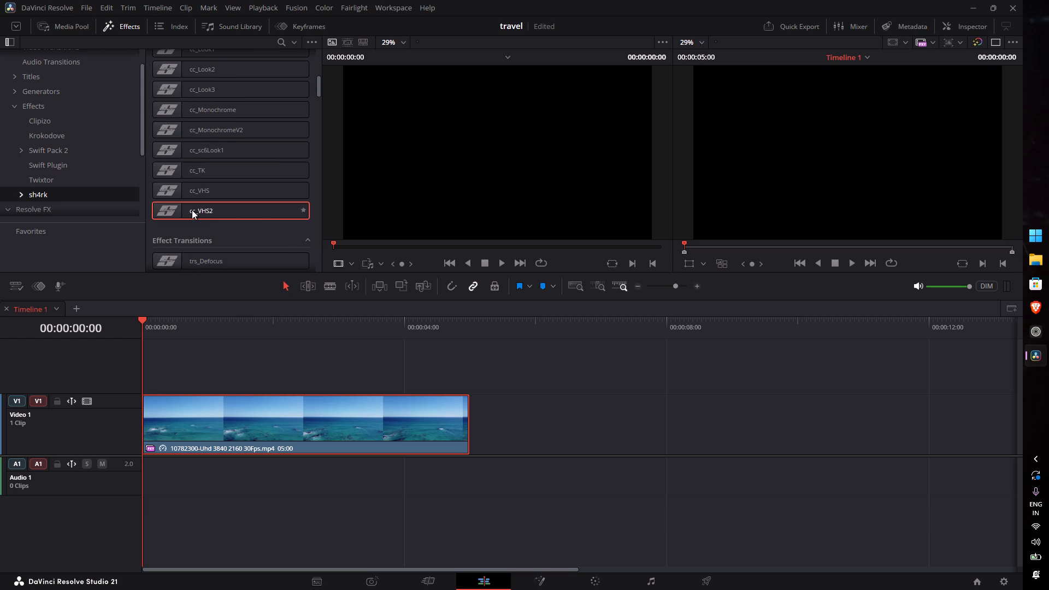
left_click_drag(170, 327, 82, 328)
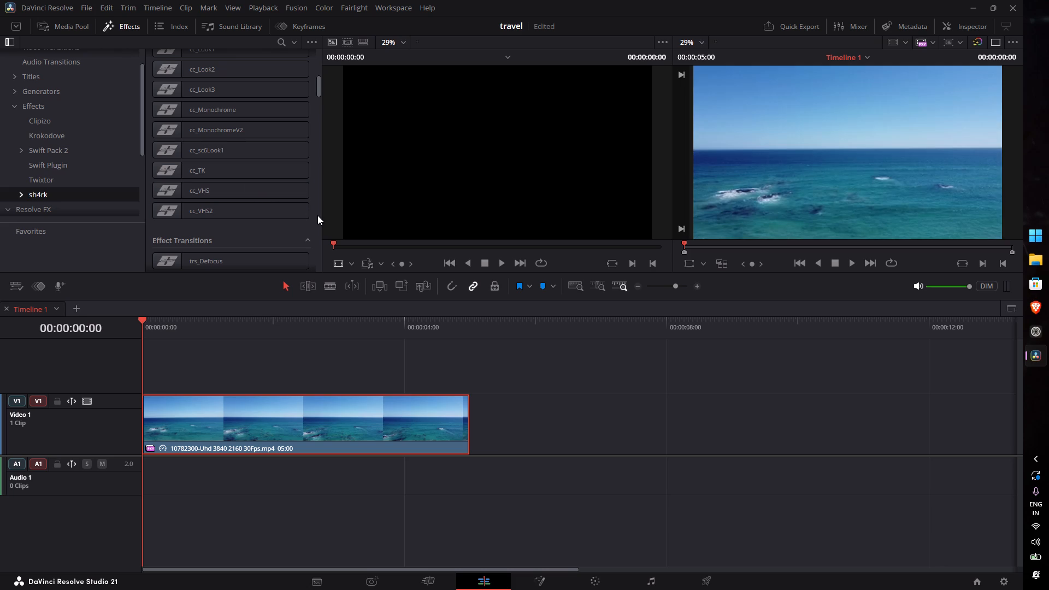
scroll(317, 215, "down", 1)
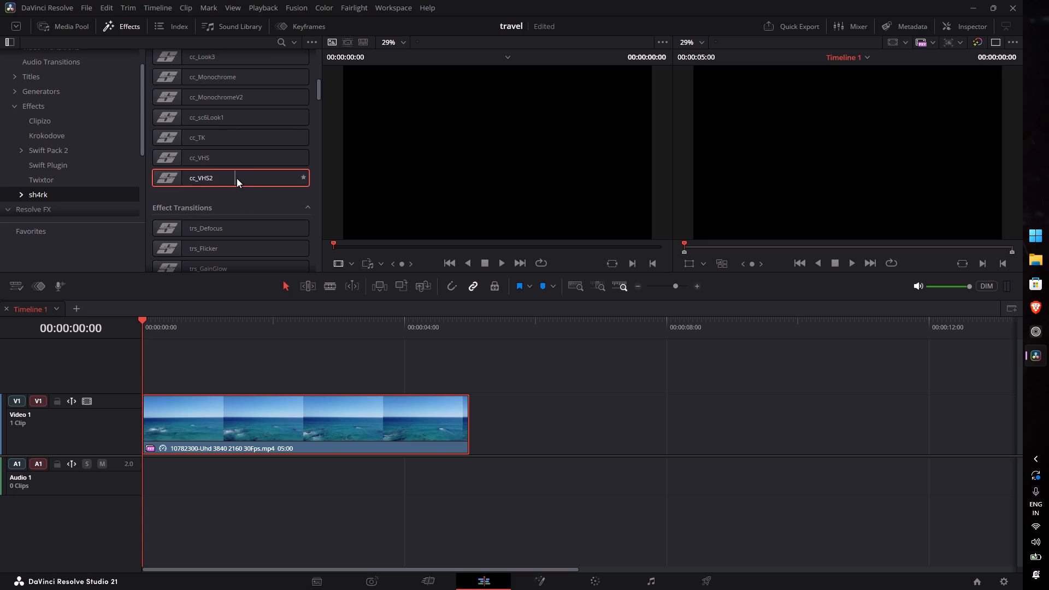
scroll(314, 191, "down", 2)
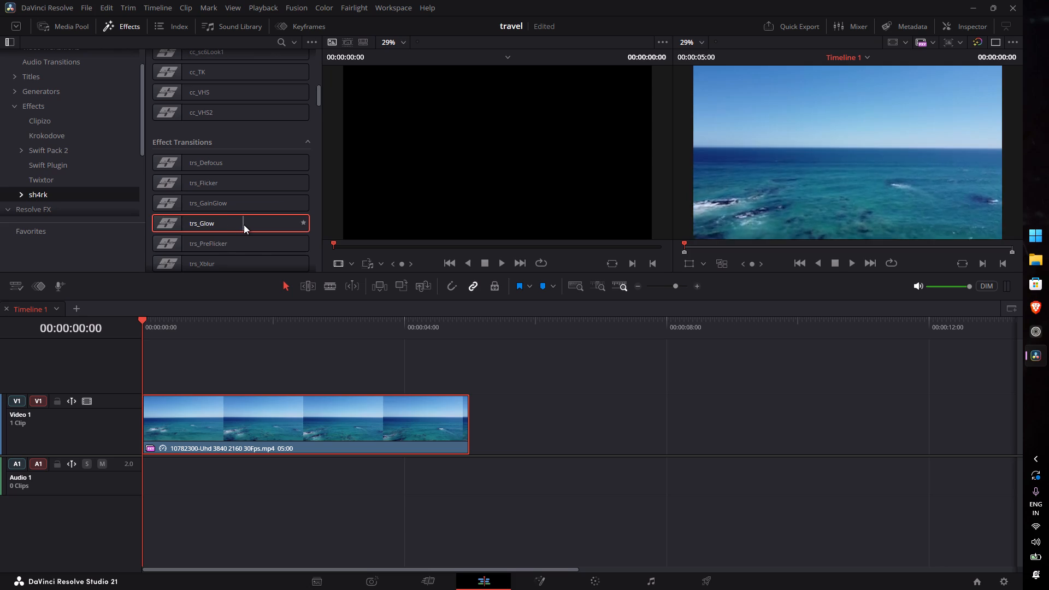
scroll(255, 247, "down", 4)
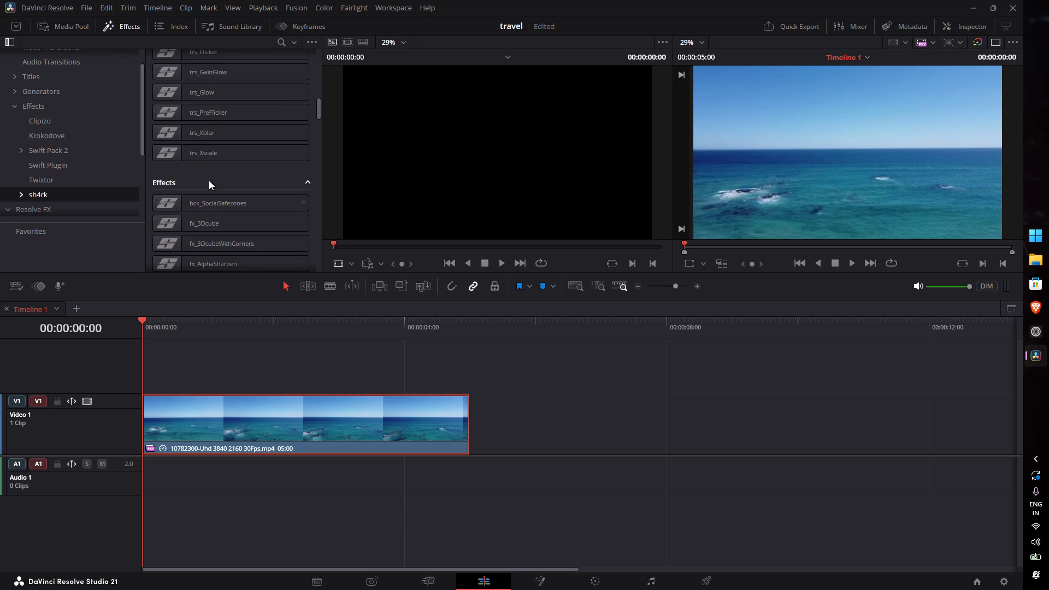
Preview the sh4rk Effects presets from fx_AmbientLight through fx_MotionExtractor, including the CRT, FrameGlitch and LowShutter ones, on the ocean clip.
scroll(205, 178, "down", 2)
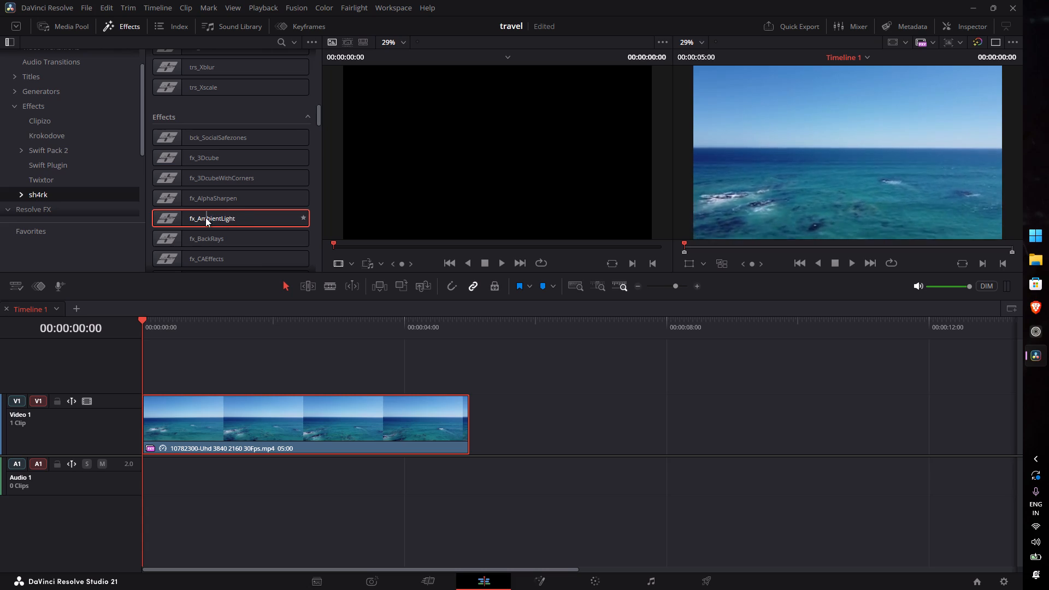
scroll(245, 236, "down", 2)
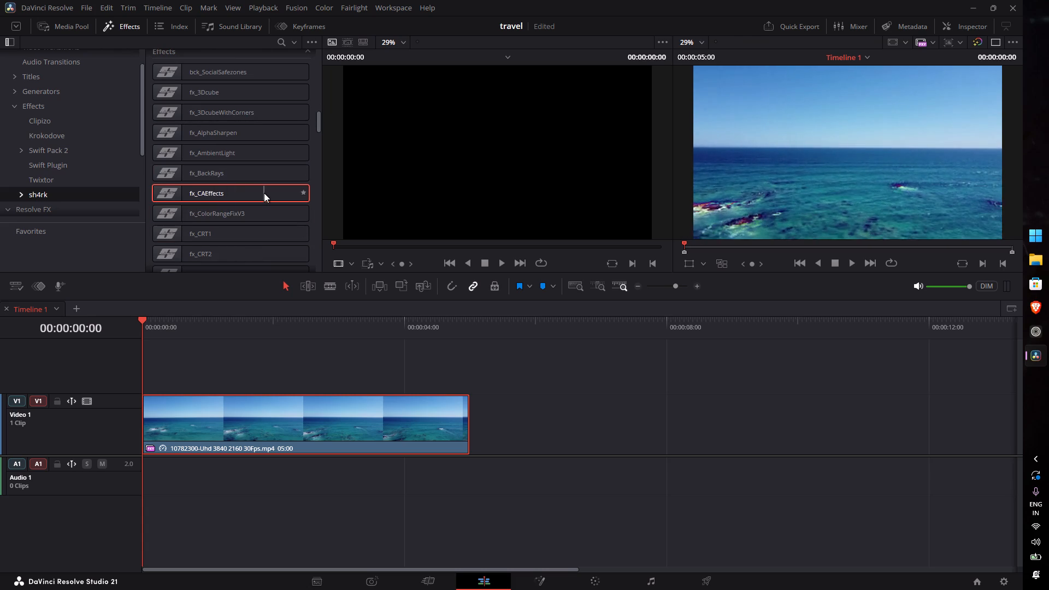
scroll(316, 208, "down", 2)
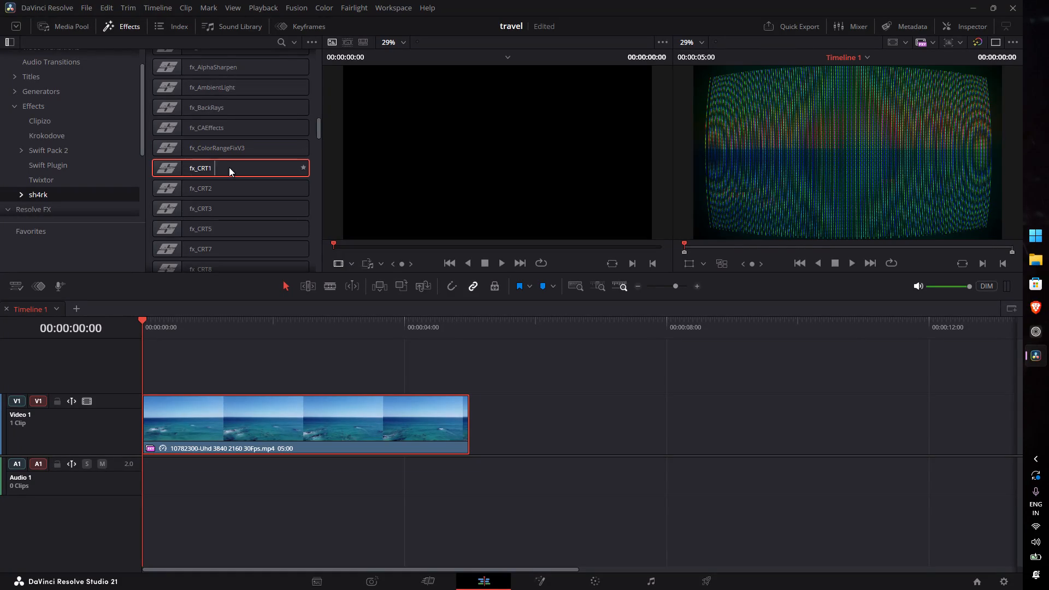
scroll(314, 178, "down", 5)
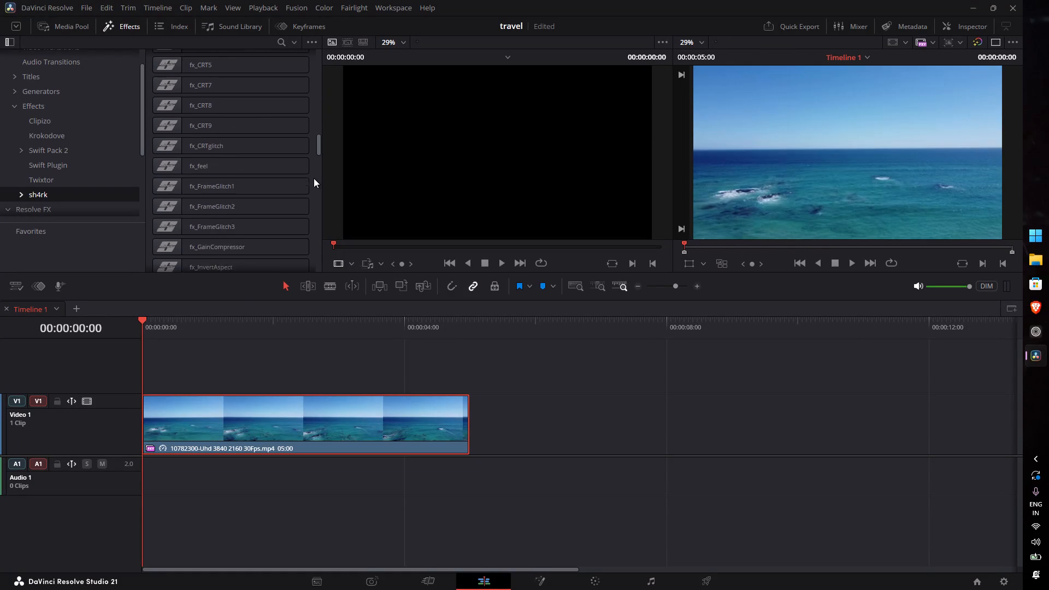
scroll(314, 178, "down", 1)
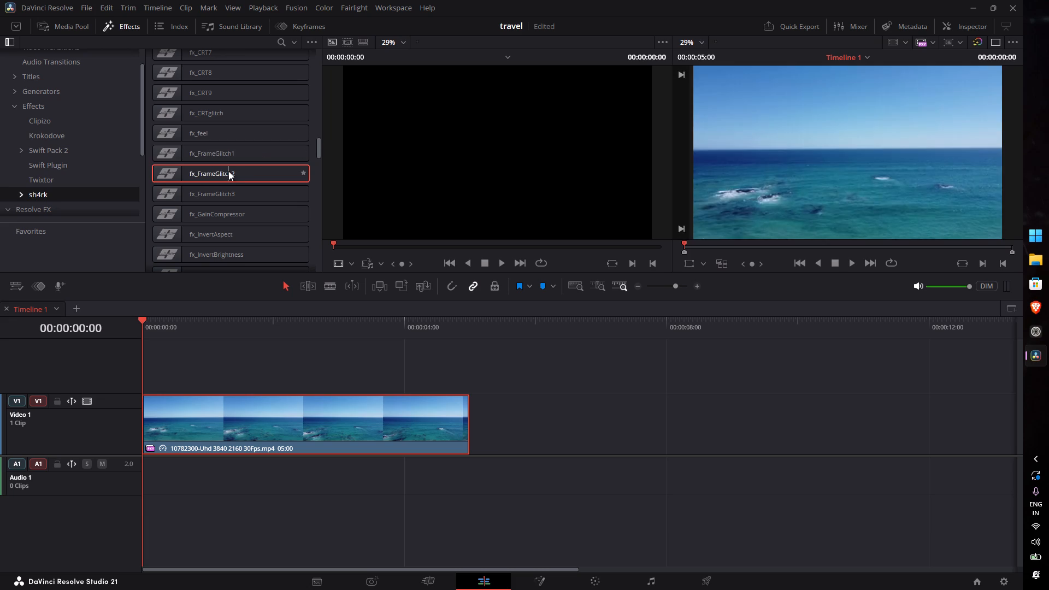
scroll(316, 197, "down", 2)
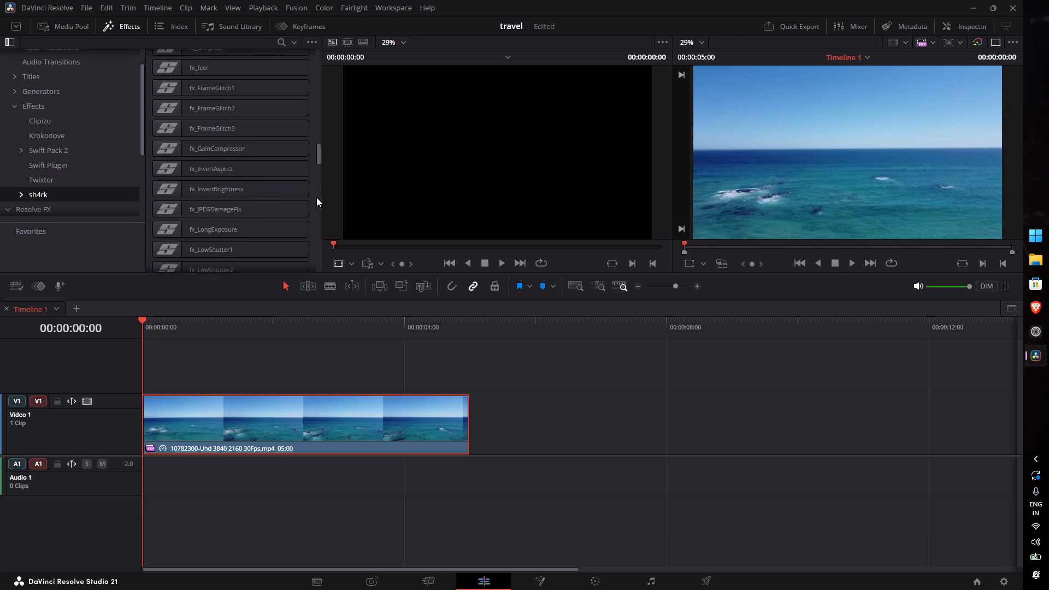
scroll(316, 197, "down", 1)
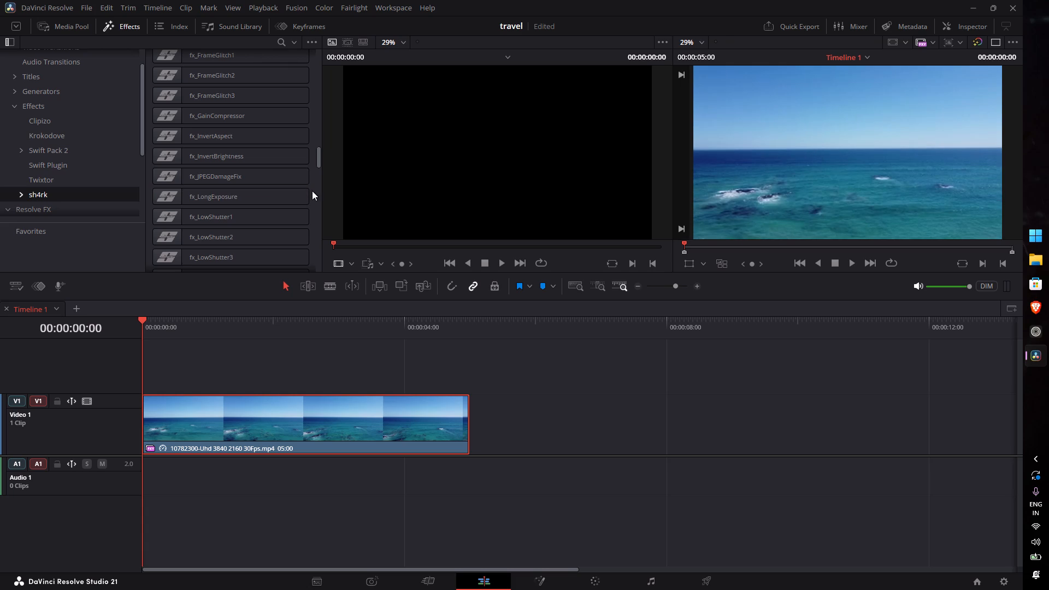
scroll(312, 191, "down", 1)
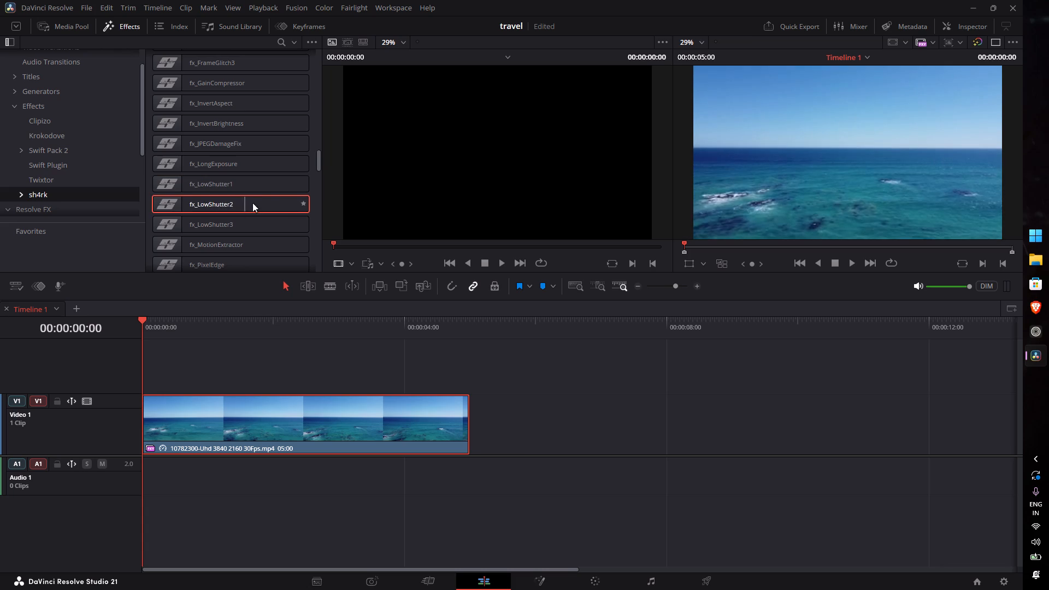
scroll(317, 203, "down", 1)
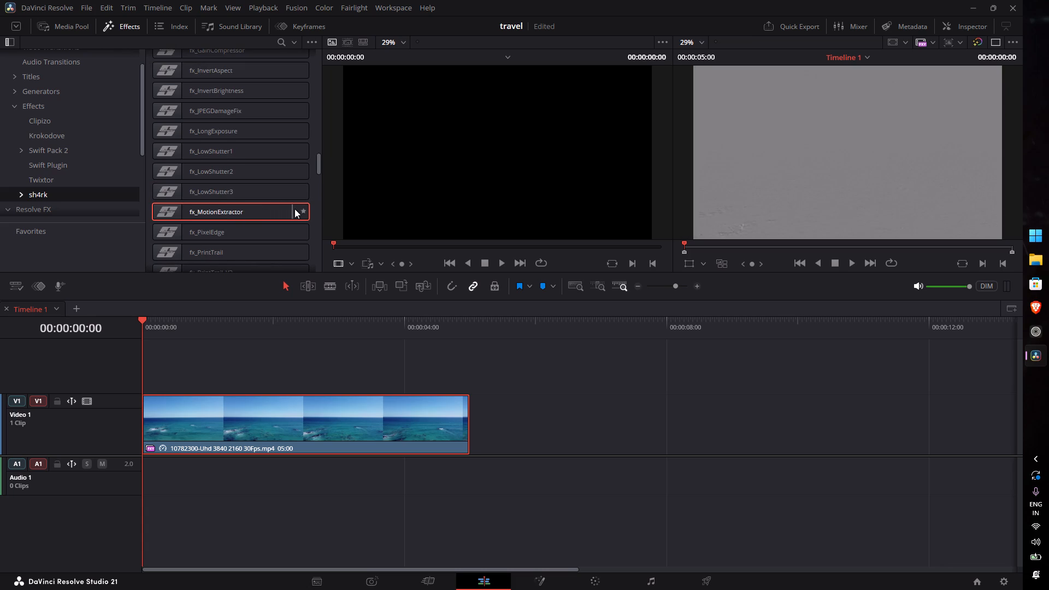
Preview the remaining sh4rk Effects presets, from fx_ProceduralFilm and the ShallowGlow variants to fx_SpiderVerseRGBsplit, on the ocean clip.
scroll(315, 209, "down", 2)
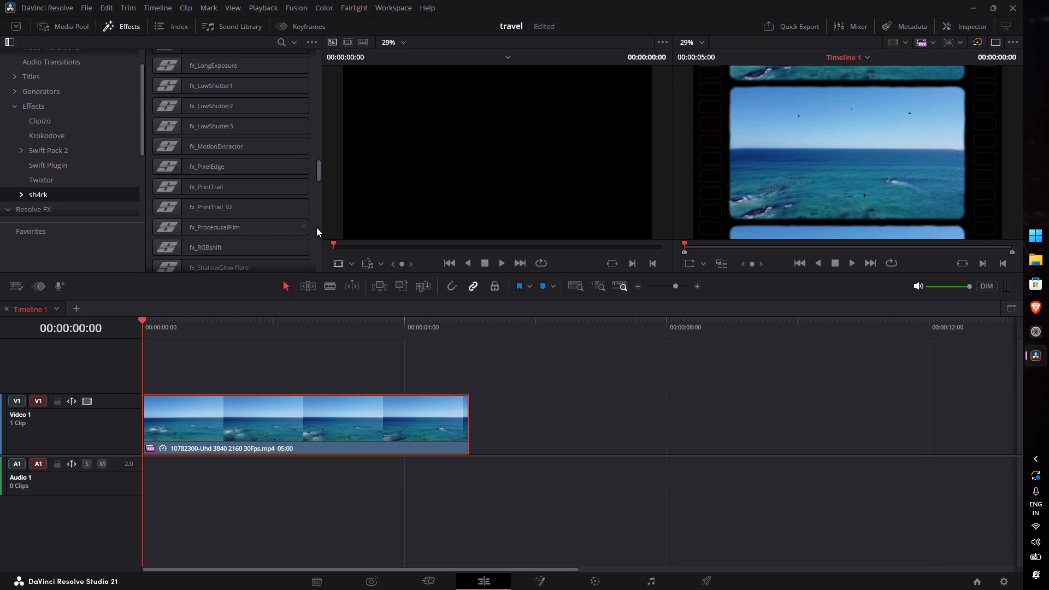
scroll(316, 227, "down", 2)
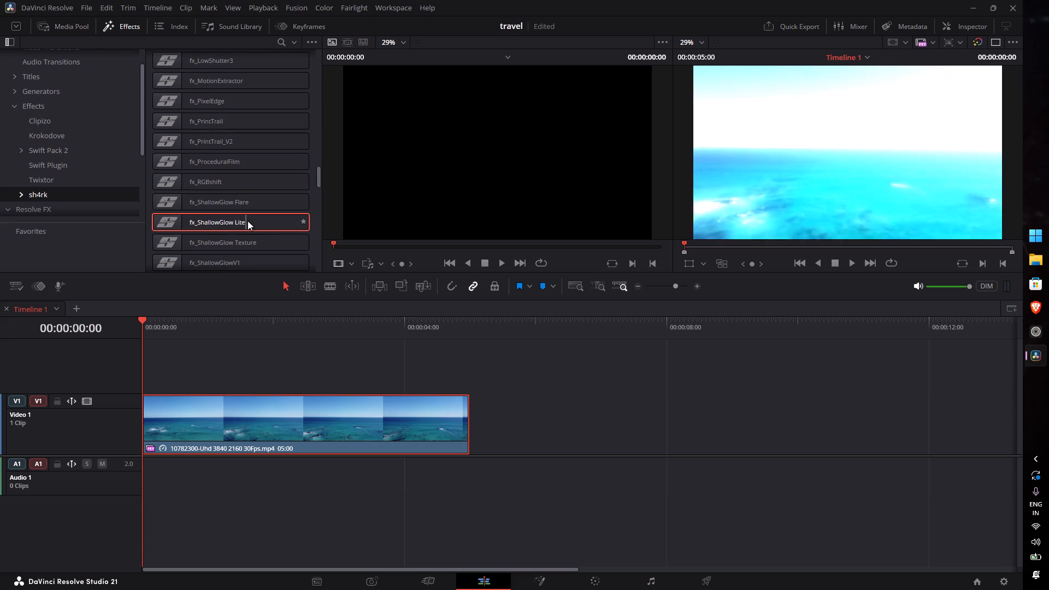
scroll(316, 226, "down", 2)
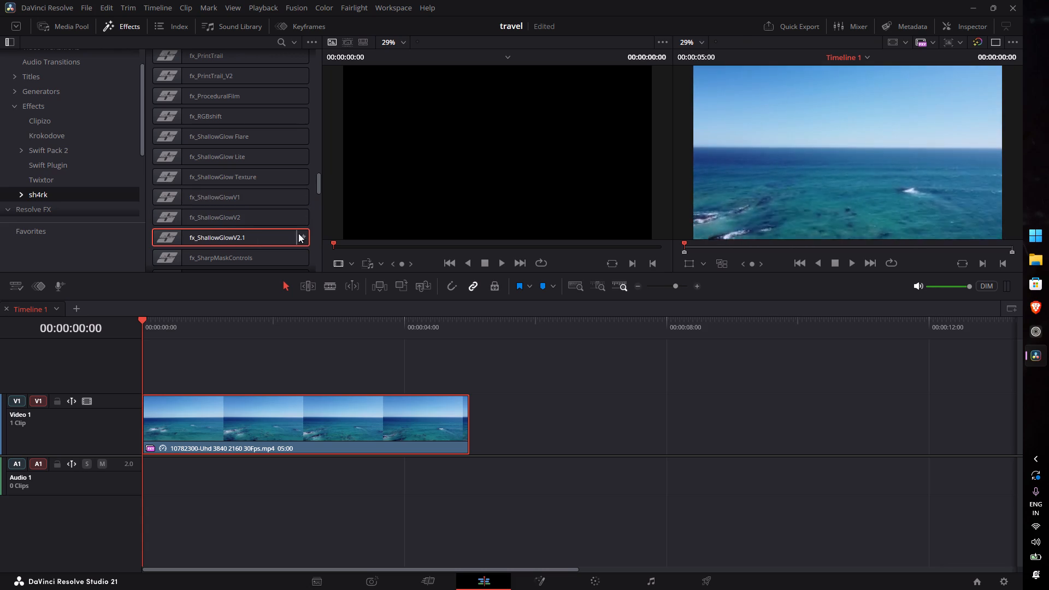
scroll(314, 234, "down", 2)
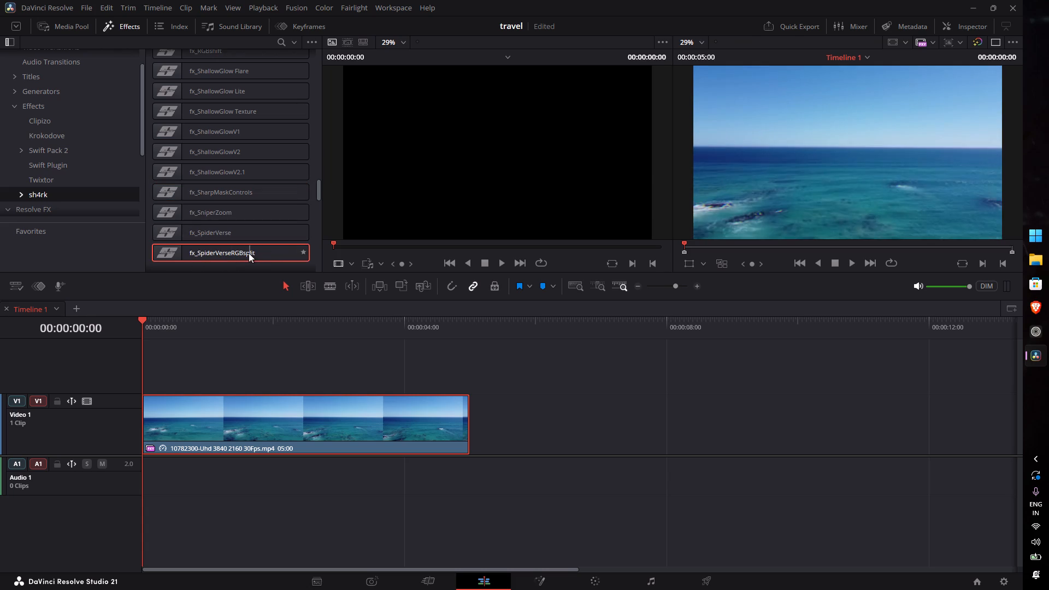
Preview the sh4rk Shakes and first Text Effects presets, including shk_SnareShake, fx_ShallowGlow Texture and fx_ShallowGlowV2, on the ocean clip.
scroll(317, 240, "down", 5)
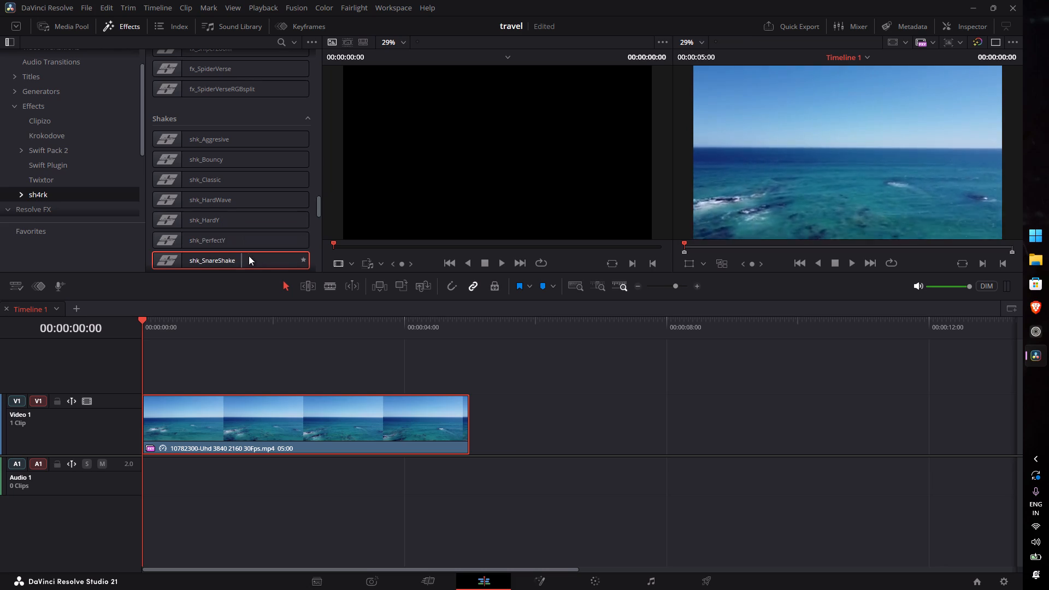
scroll(311, 252, "down", 4)
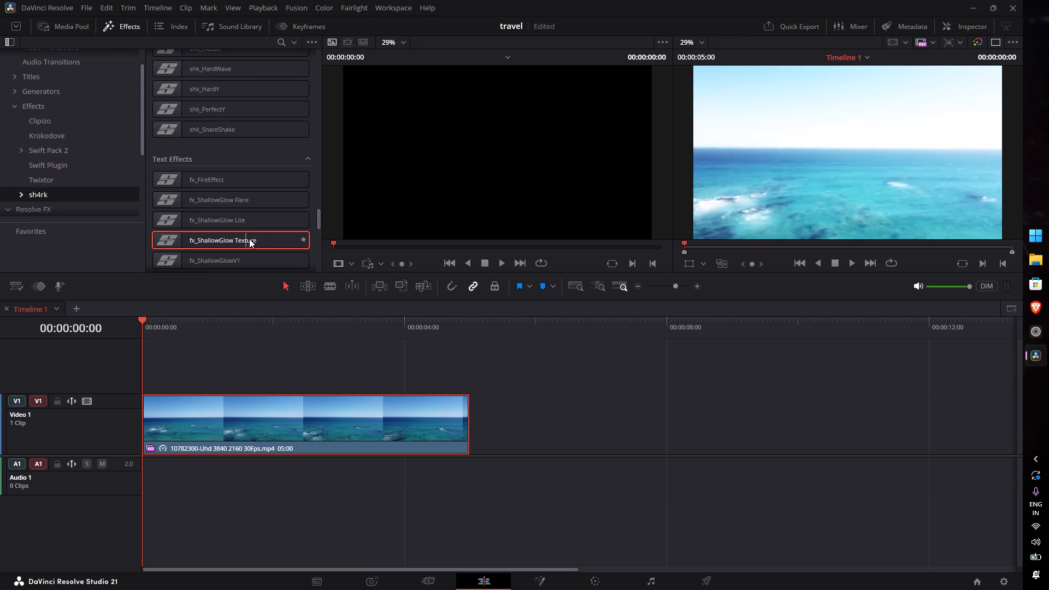
scroll(305, 245, "down", 1)
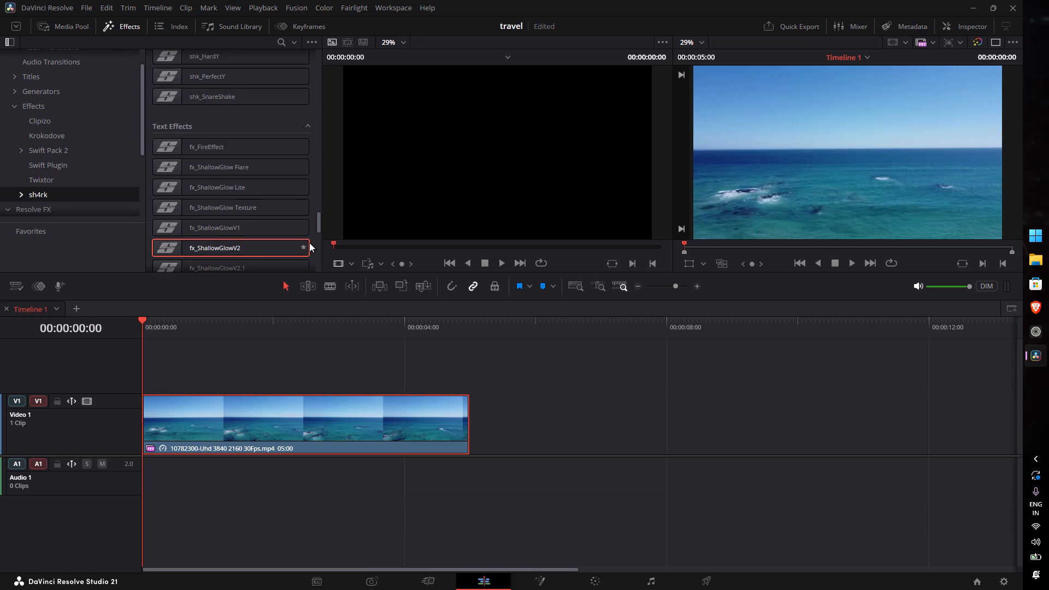
scroll(315, 231, "down", 1)
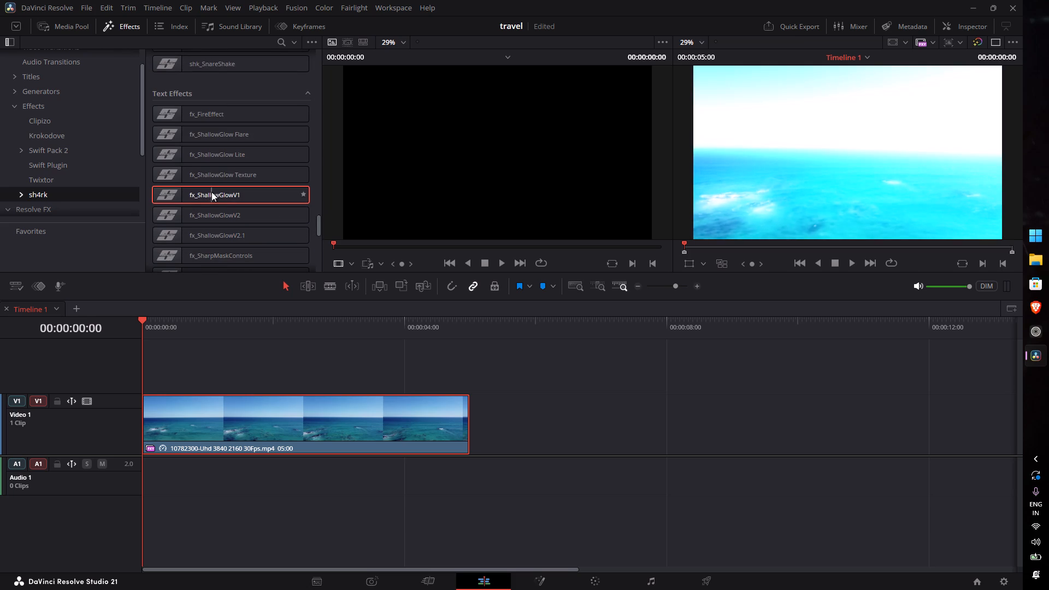
Switch to the Windows desktop and open Task Manager to examine the running processes.
left_click(979, 2)
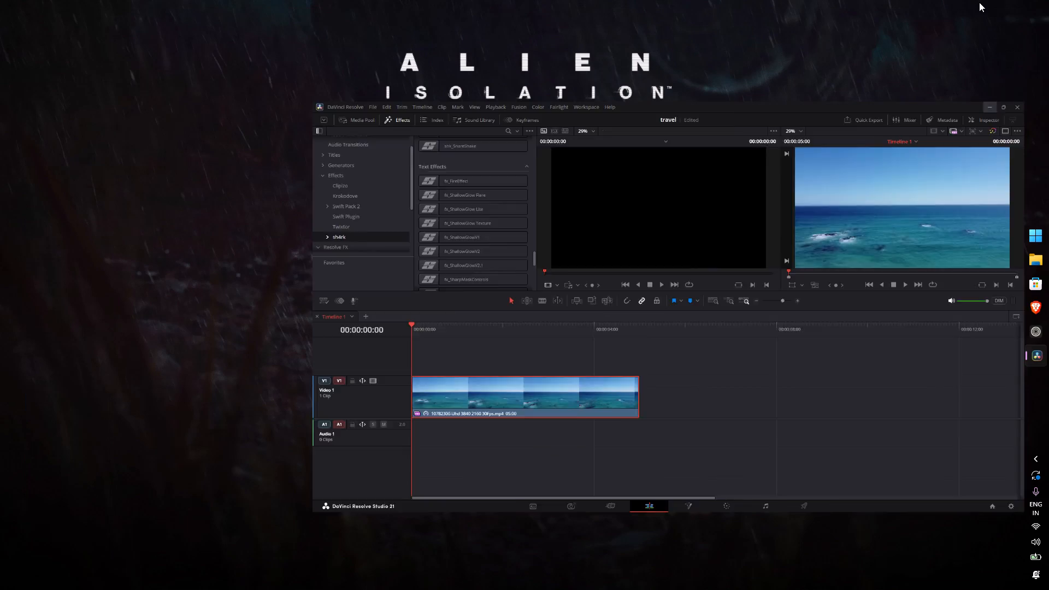
left_click(1040, 231)
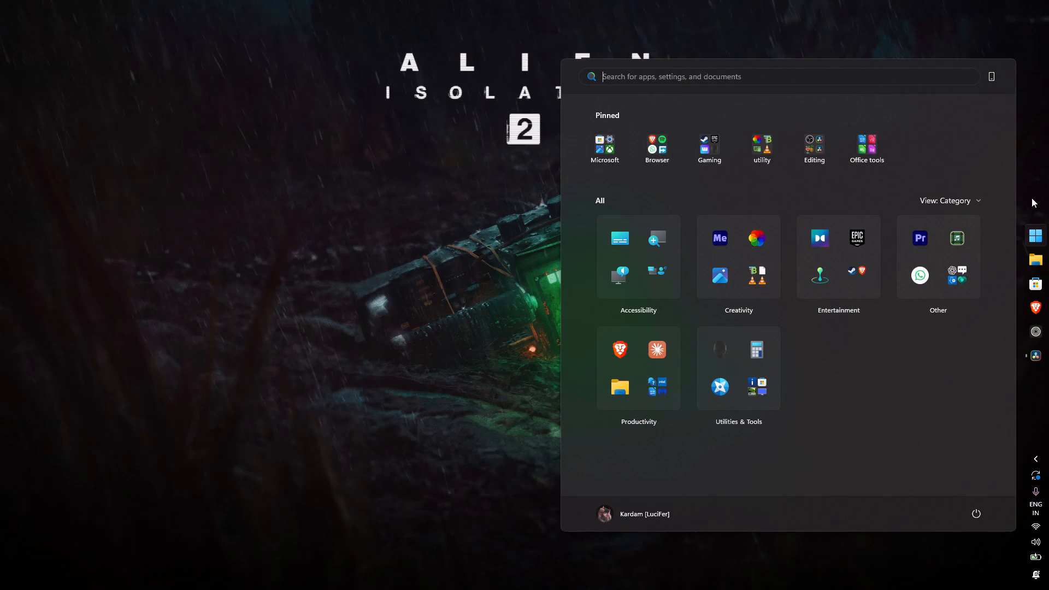
left_click(1038, 231)
right_click(1034, 155)
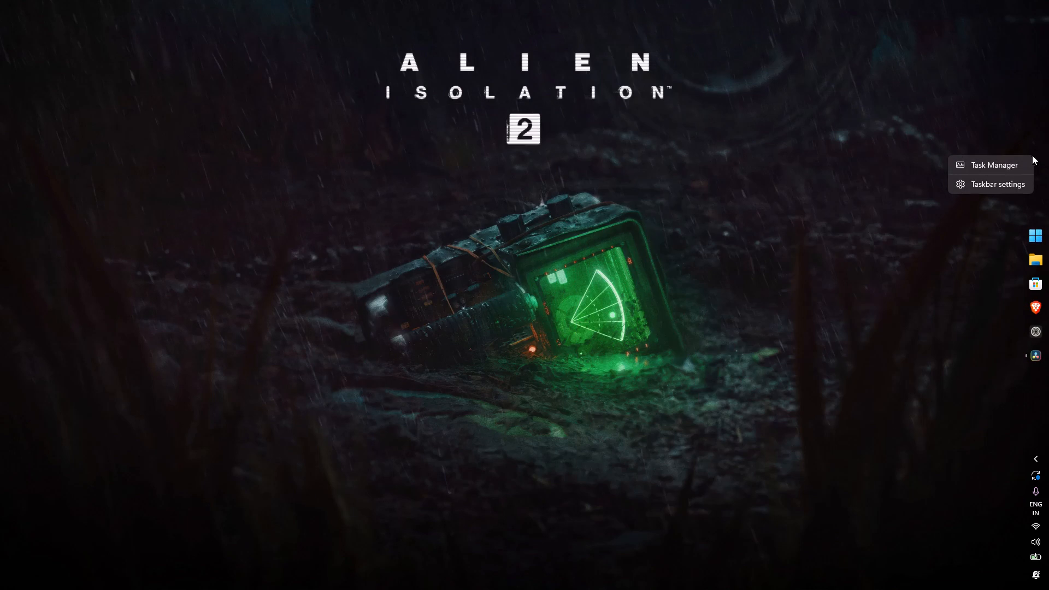
left_click(999, 161)
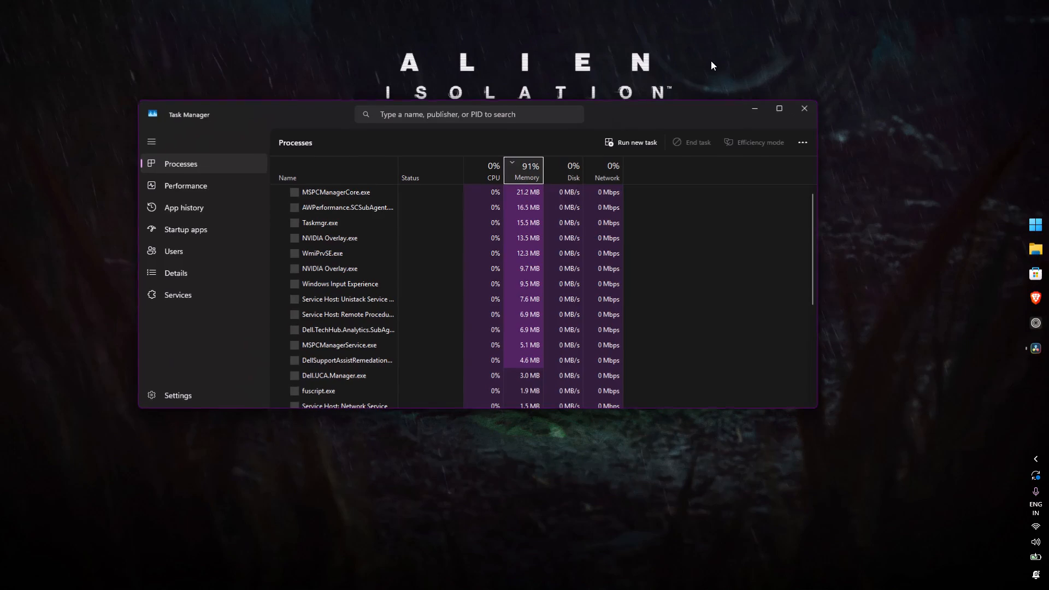
Look over the Windows taskbar settings with their sections collapsed, close Settings and return to DaVinci Resolve.
right_click(1034, 188)
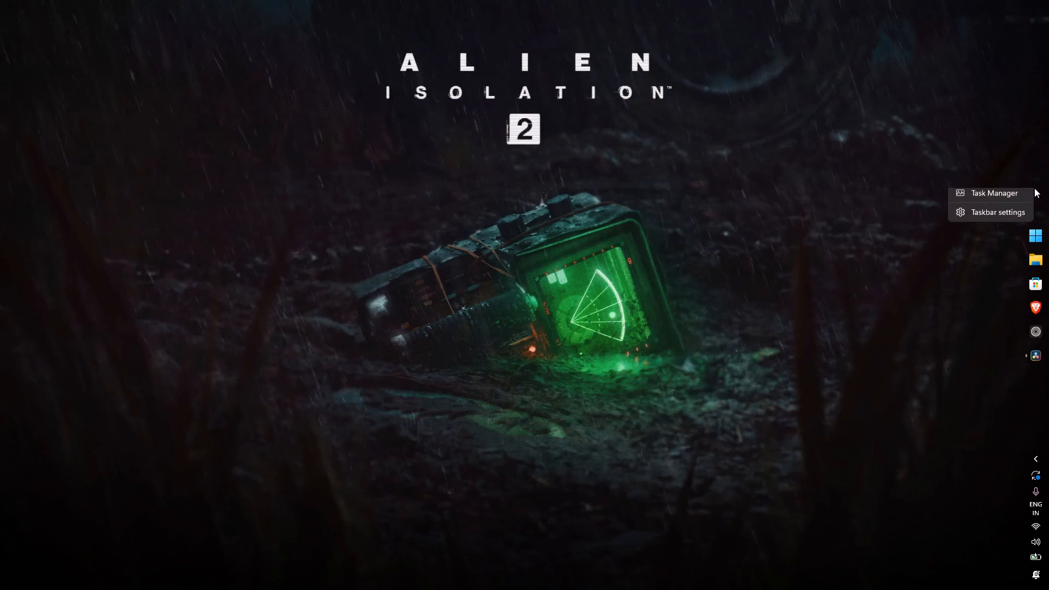
left_click(992, 210)
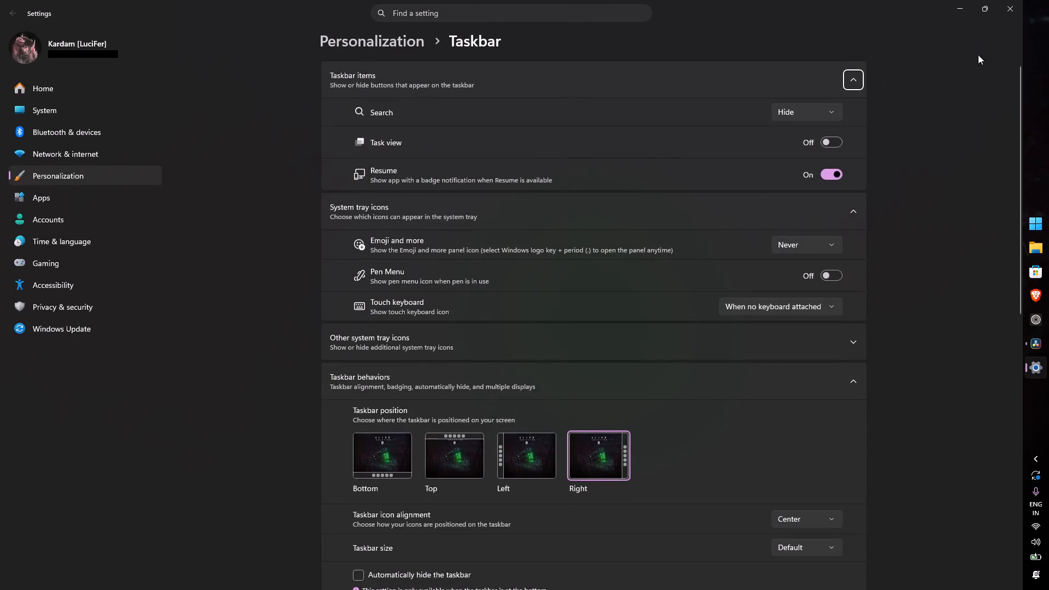
left_click(850, 74)
left_click(835, 112)
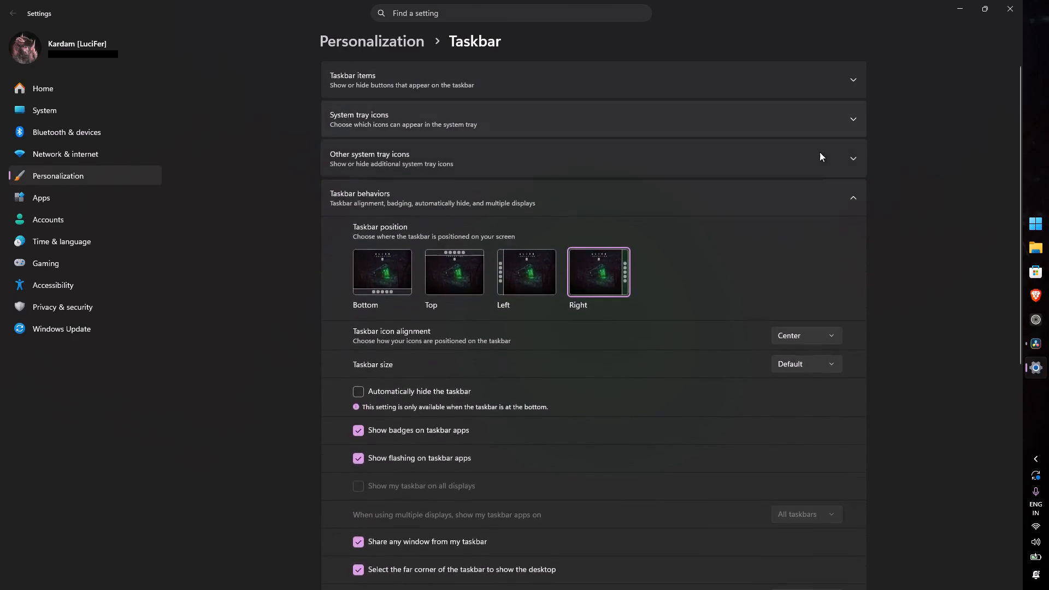
left_click(824, 208)
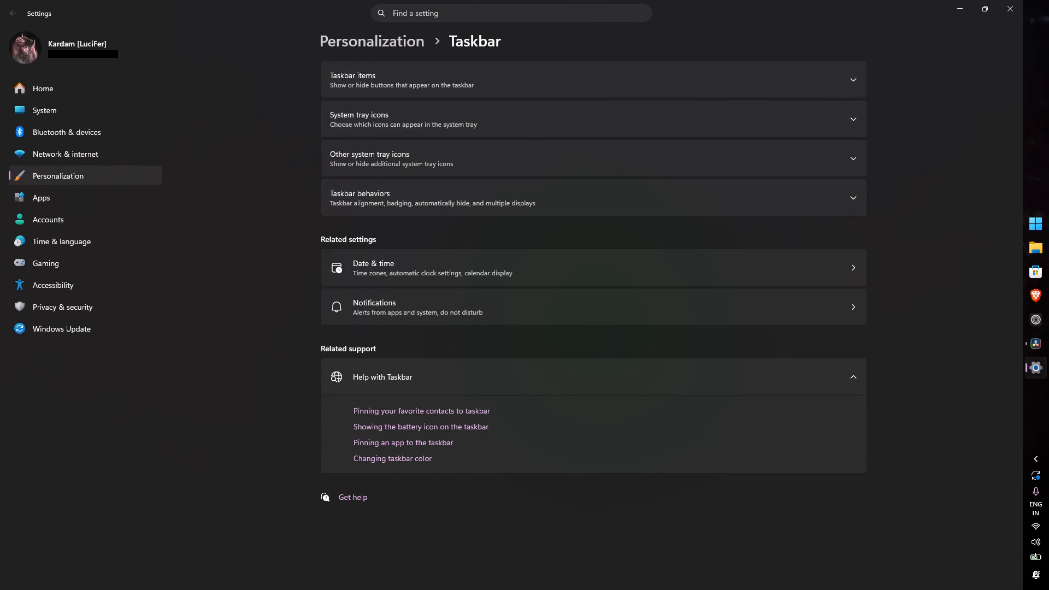
left_click(1013, 9)
left_click(1040, 355)
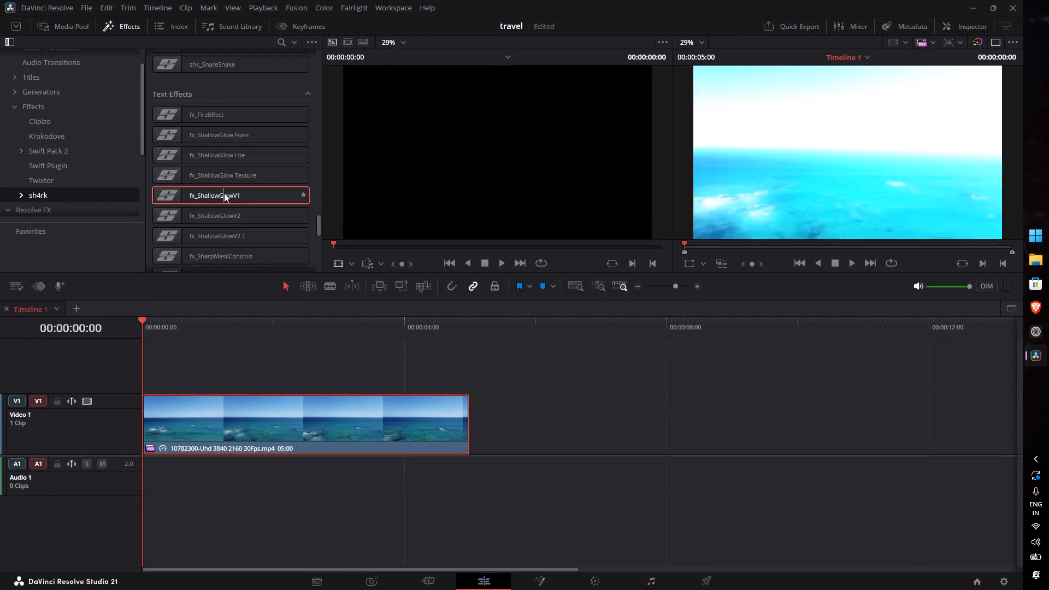
Preview the remaining sh4rk Text Effects and Tools presets, including txt_SmokeTrailEffect and txt_TrailEffect, on the ocean clip.
scroll(311, 204, "down", 1)
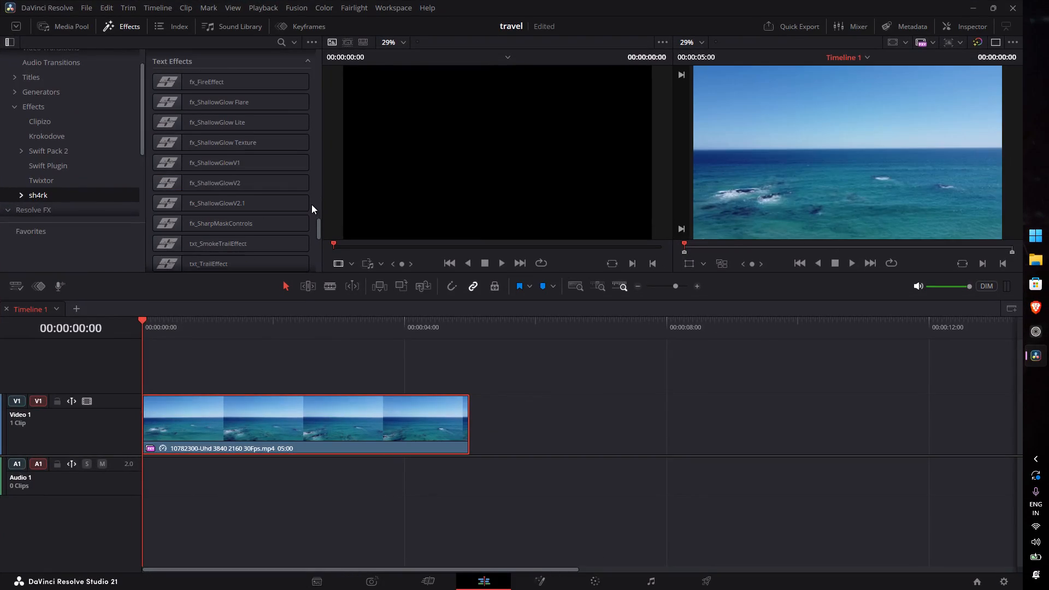
scroll(311, 204, "down", 1)
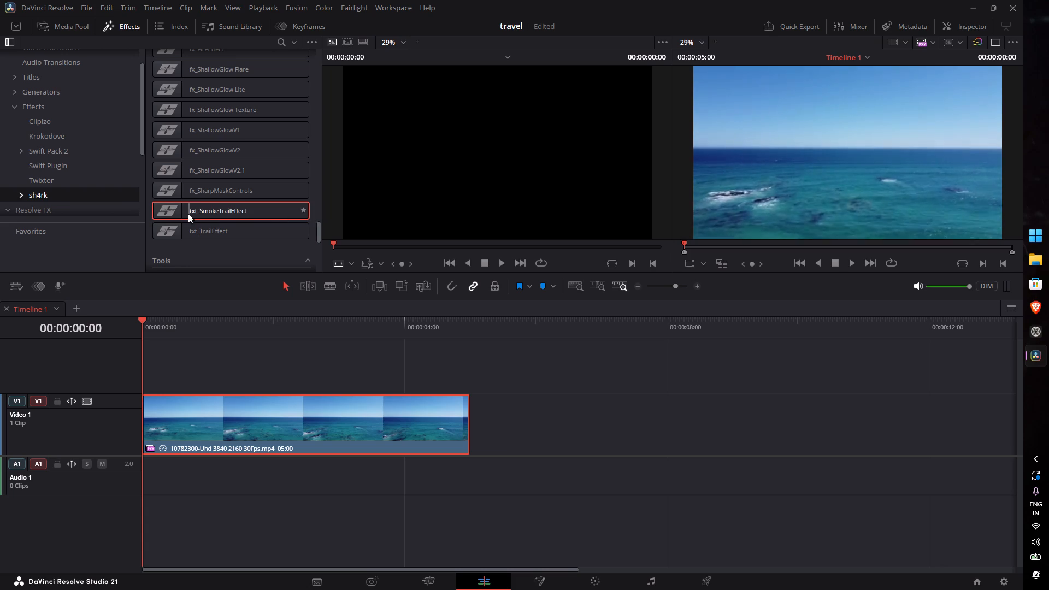
scroll(314, 211, "down", 2)
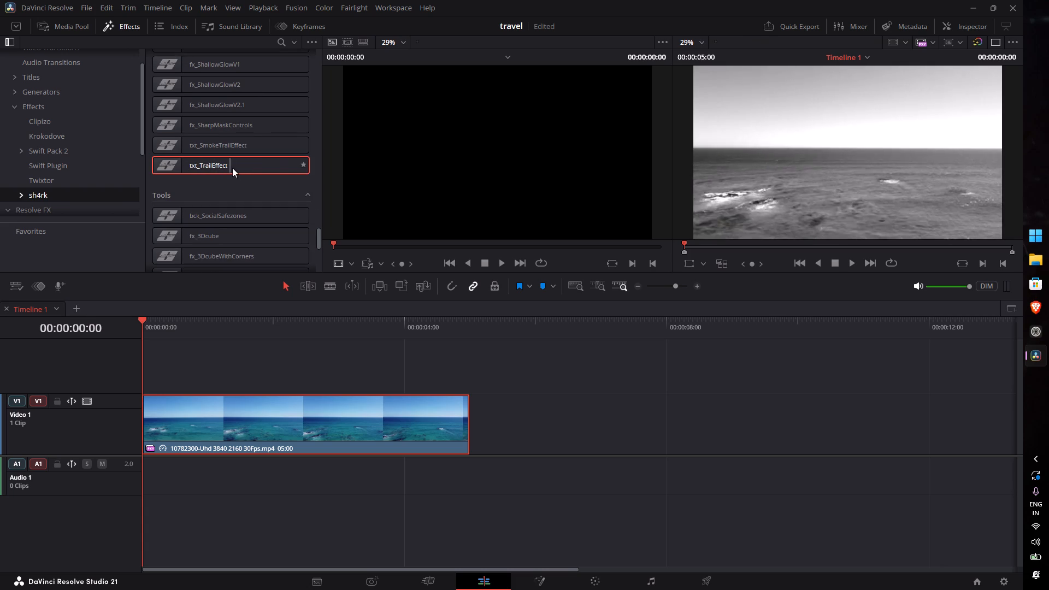
scroll(314, 177, "down", 2)
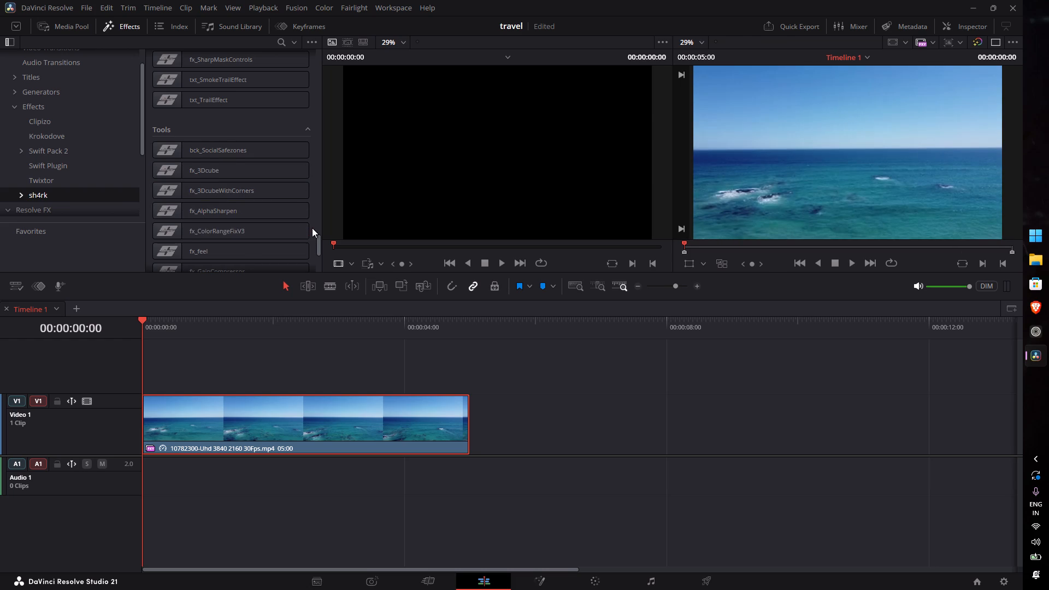
scroll(312, 228, "down", 3)
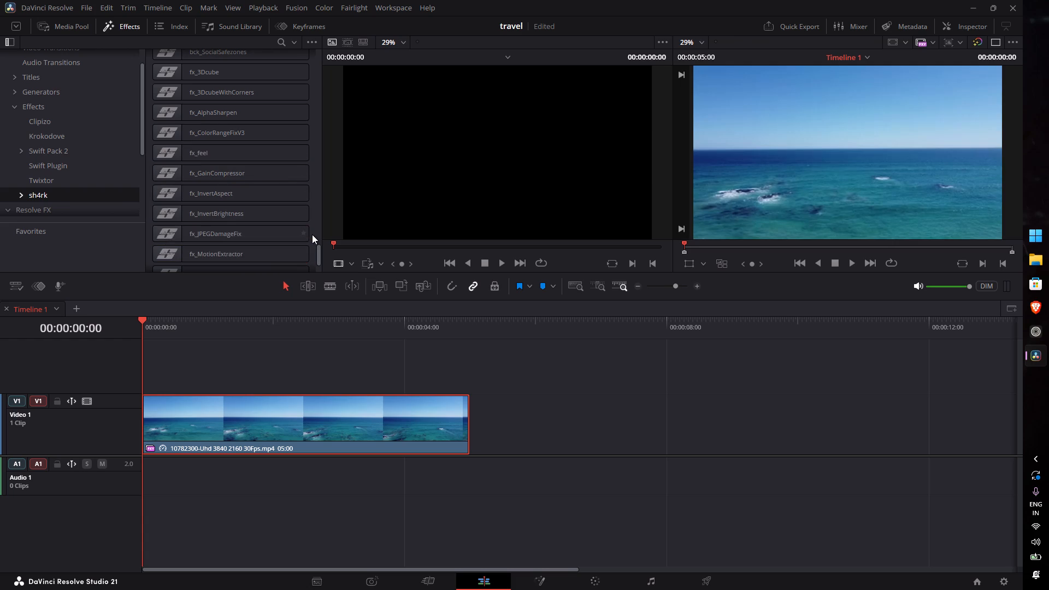
scroll(312, 234, "down", 3)
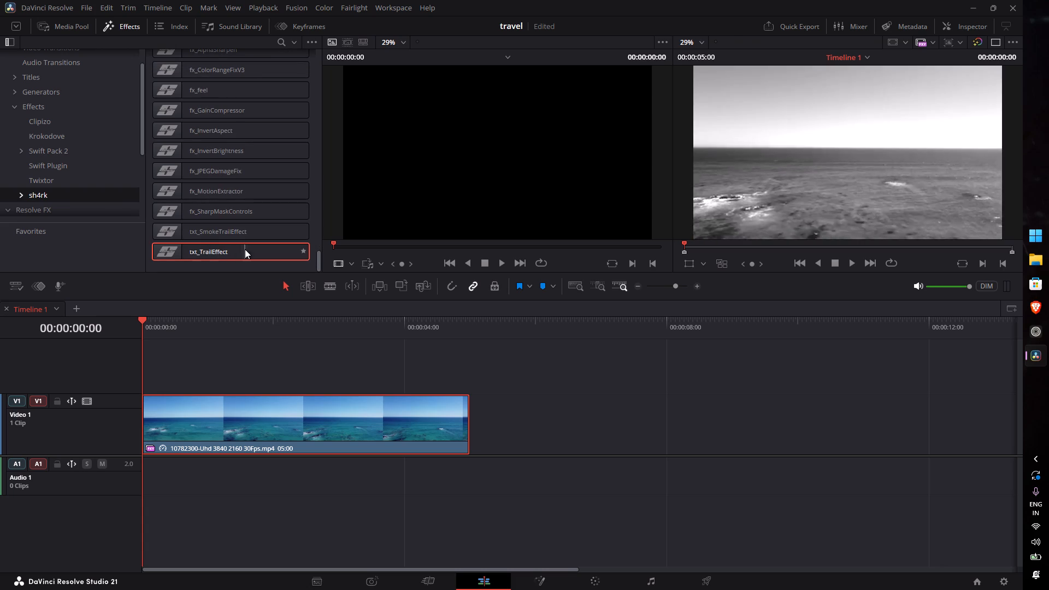
Look back through the sh4rk collection up to the Background and CCs presets at its beginning.
scroll(314, 247, "up", 13)
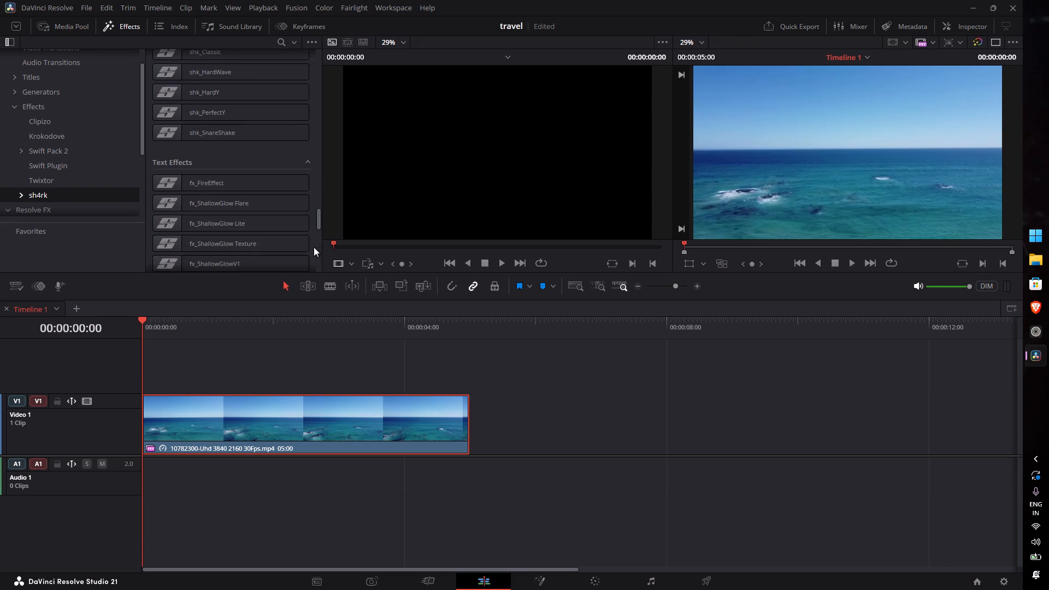
scroll(314, 247, "up", 20)
scroll(314, 247, "up", 13)
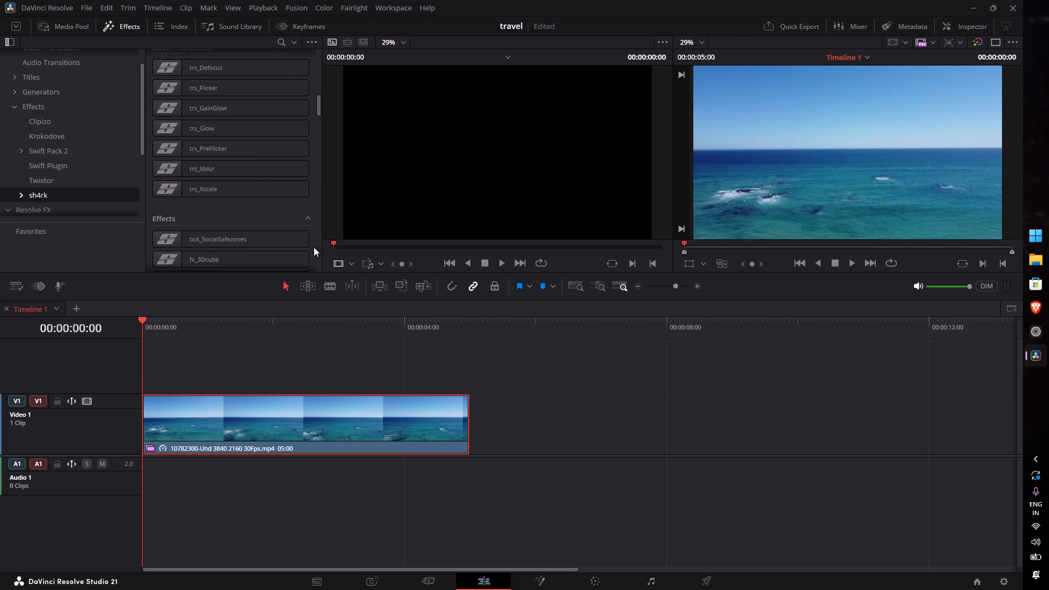
scroll(314, 247, "up", 20)
scroll(314, 247, "up", 4)
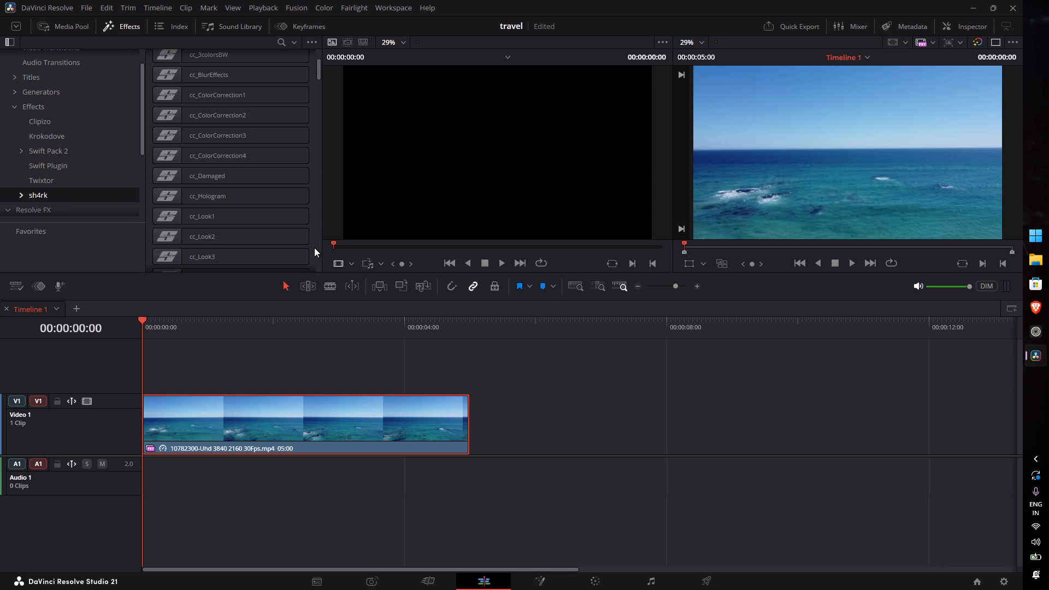
scroll(314, 247, "up", 9)
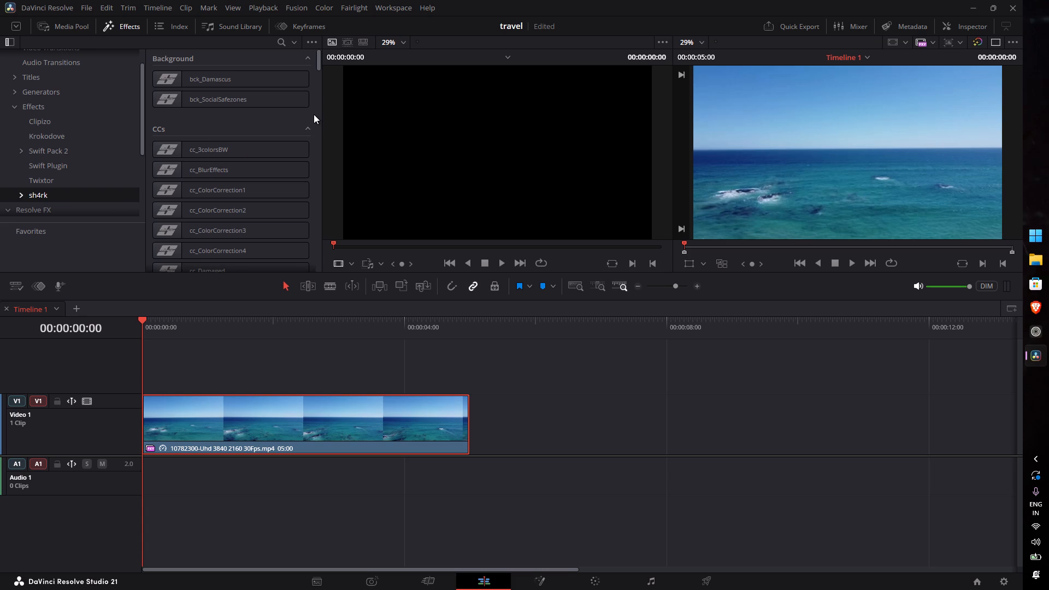
scroll(314, 114, "up", 8)
scroll(316, 118, "down", 2)
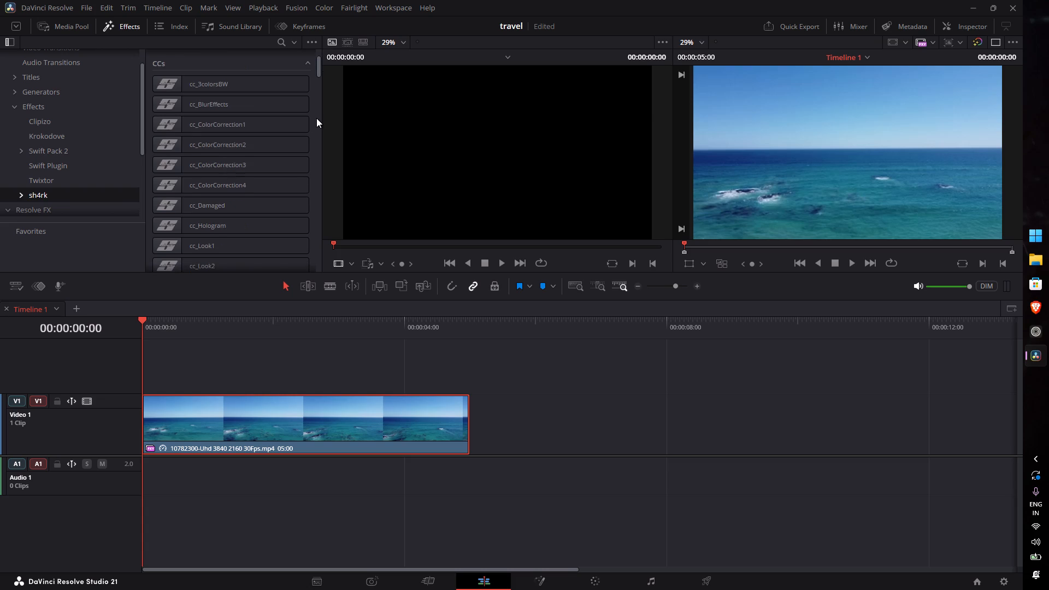
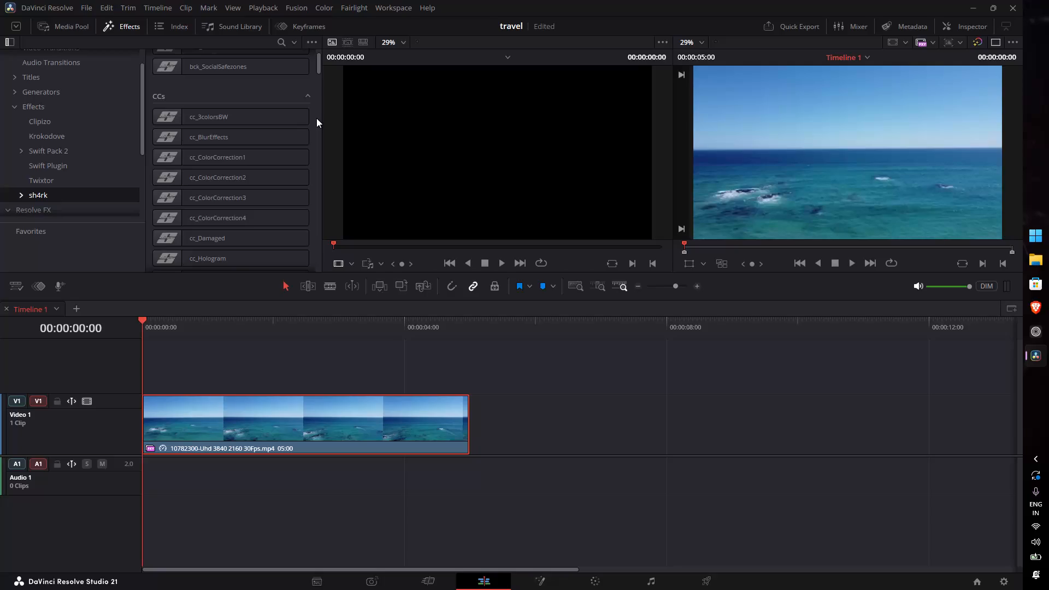
Play the ocean clip once, return to its start and look over the sh4rk presets from CCs through Tools again.
key("space")
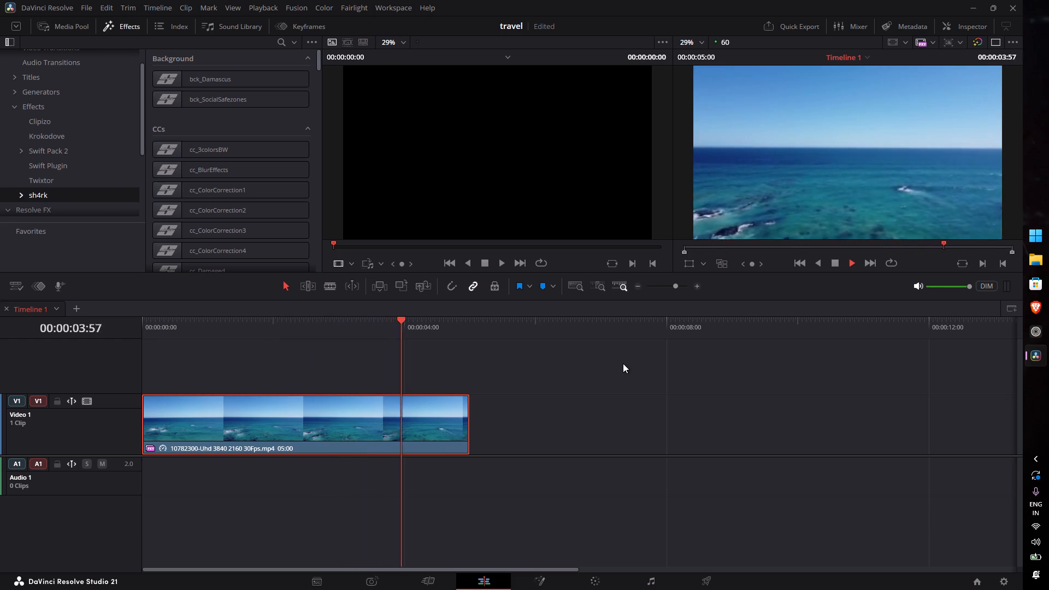
key("space")
left_click_drag(245, 322, 95, 316)
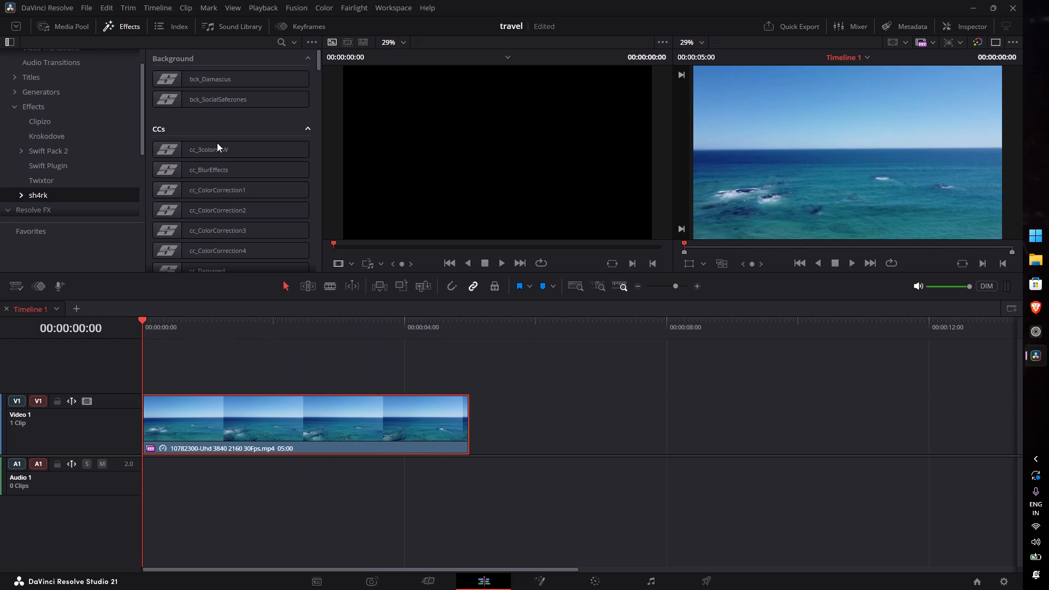
scroll(214, 187, "down", 4)
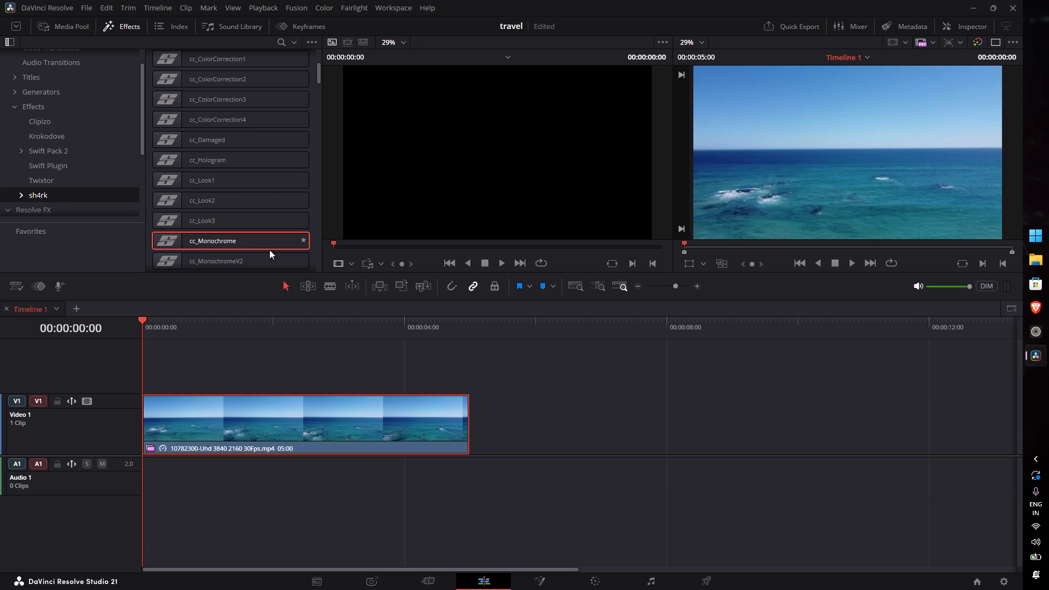
scroll(257, 262, "down", 4)
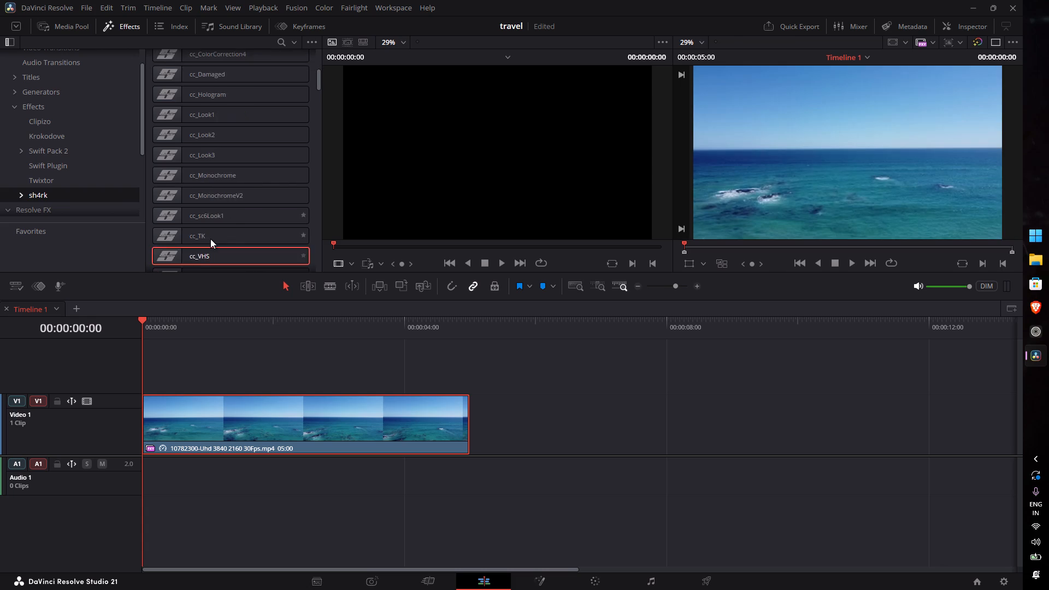
scroll(210, 239, "down", 2)
scroll(203, 234, "down", 20)
scroll(203, 234, "down", 1)
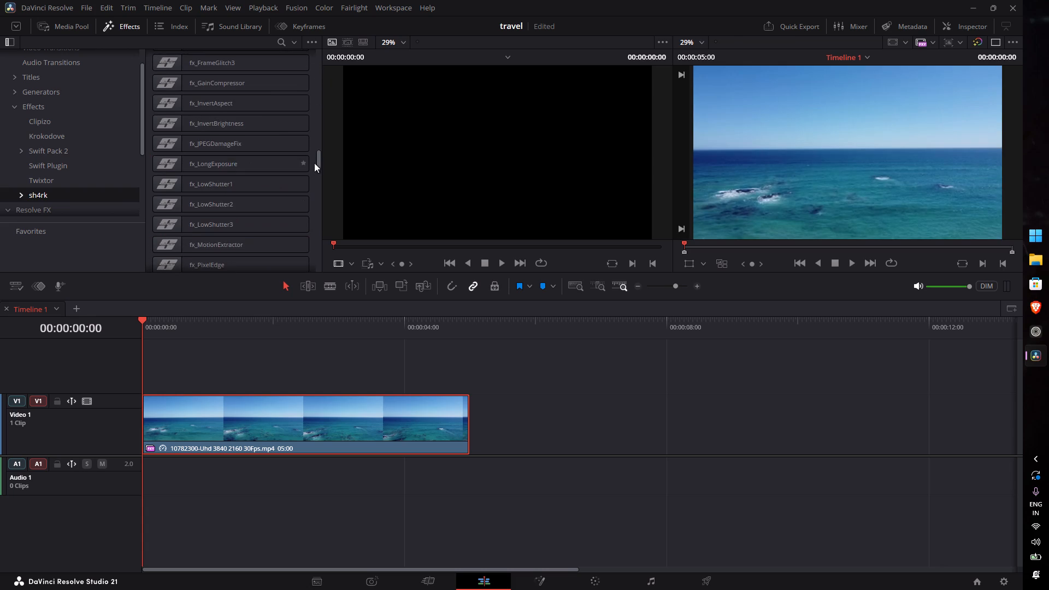
left_click_drag(319, 163, 314, 287)
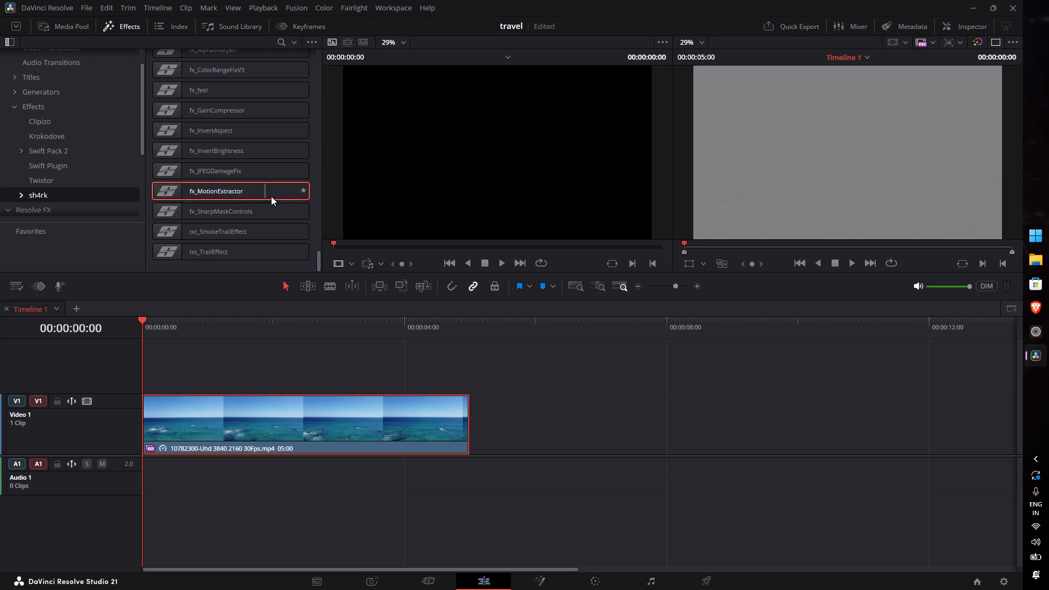
scroll(314, 197, "up", 16)
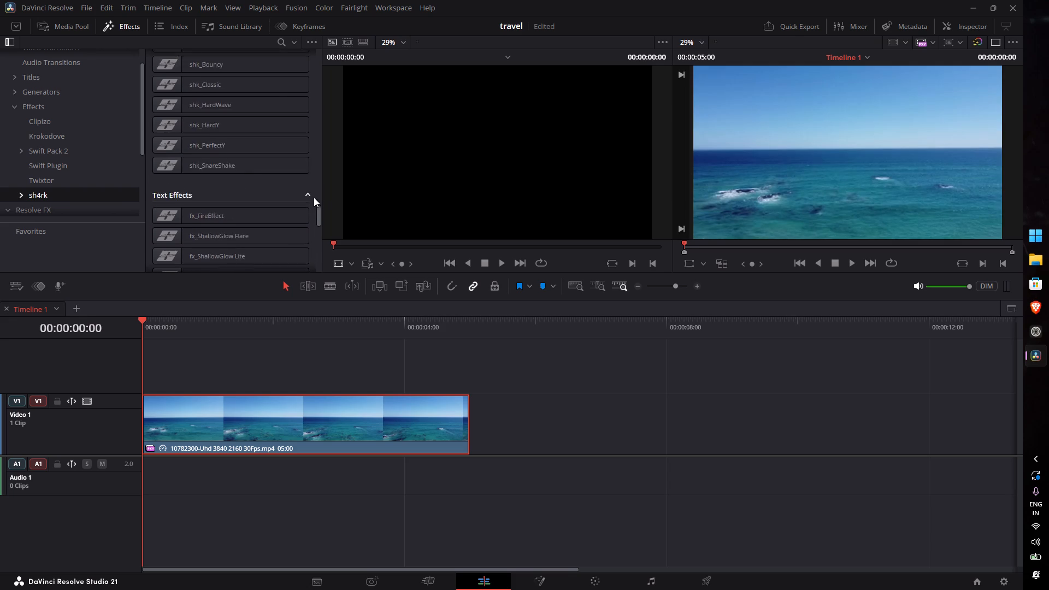
scroll(314, 197, "up", 20)
scroll(314, 197, "up", 20)
scroll(314, 197, "up", 13)
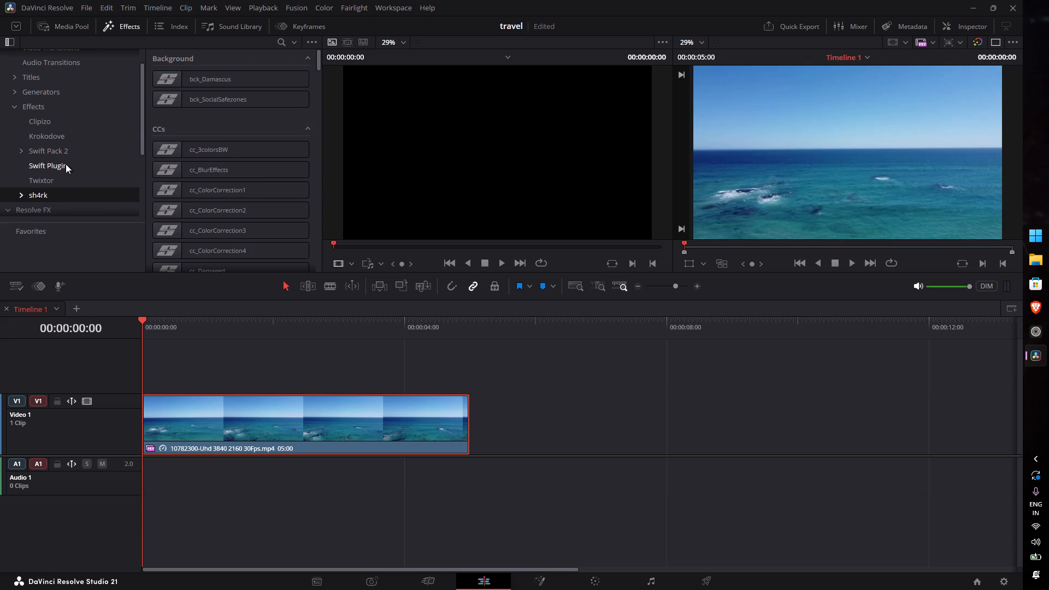
Look through the Twixtor, Swift Plugin, Swift Pack 2, Clipizo and Krokodove effects, previewing presets such as Spherize on the ocean clip.
left_click(50, 186)
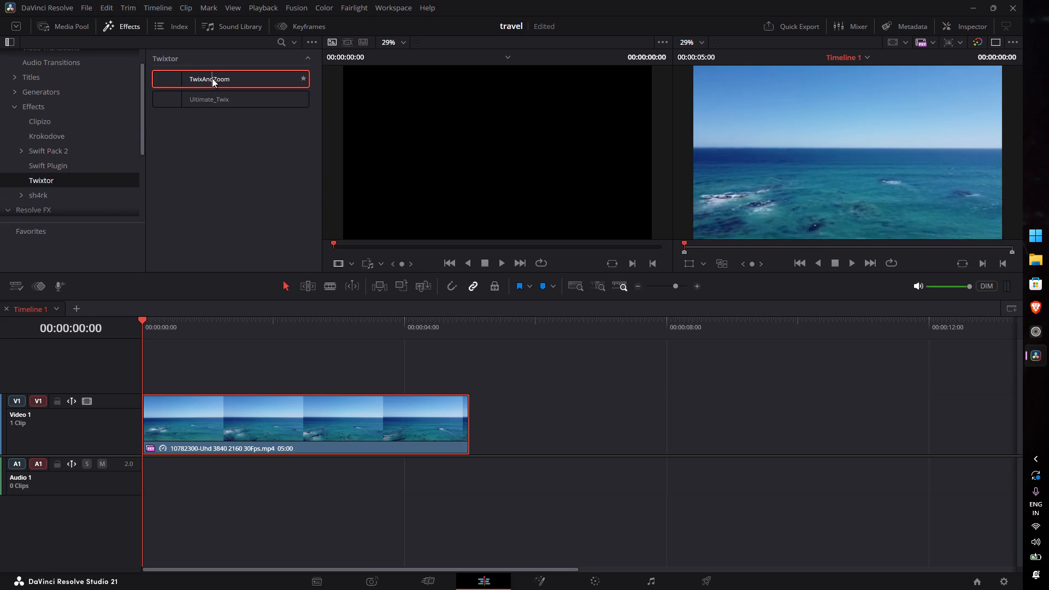
left_click(49, 169)
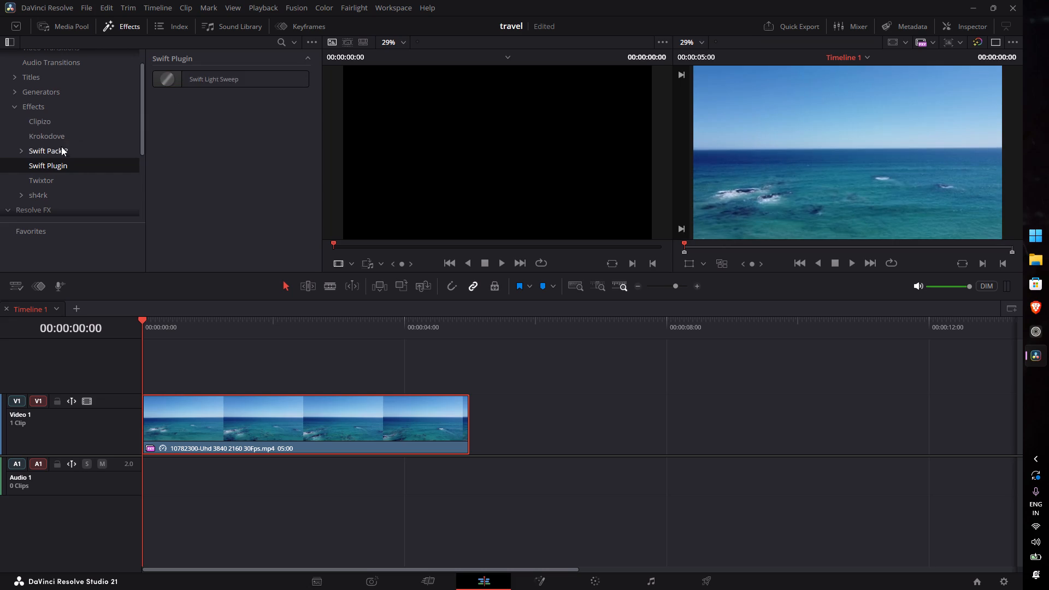
left_click(57, 154)
scroll(226, 143, "down", 4)
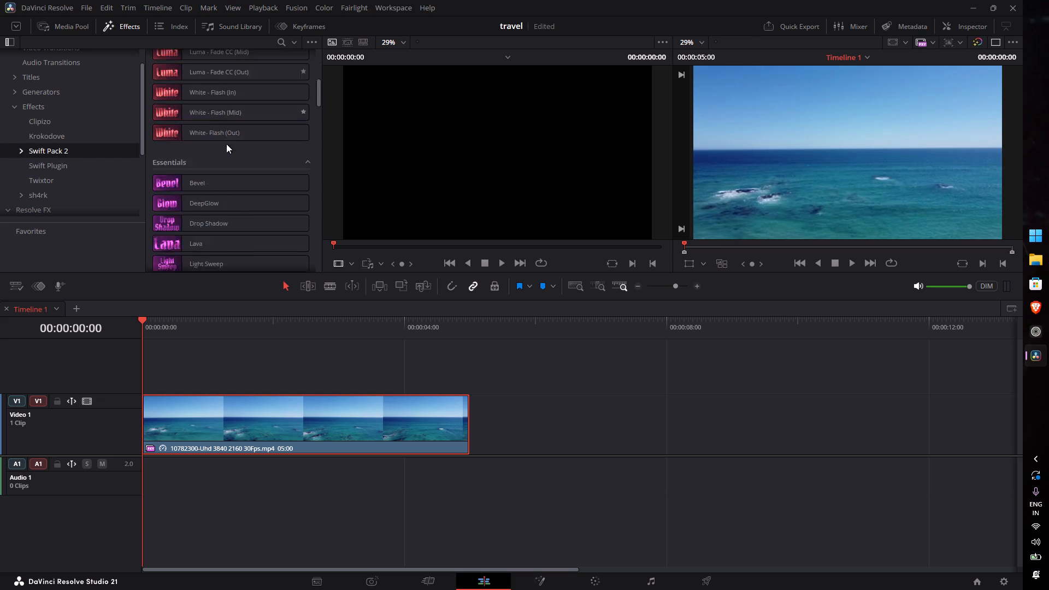
scroll(226, 144, "down", 20)
scroll(226, 144, "down", 7)
scroll(226, 144, "up", 14)
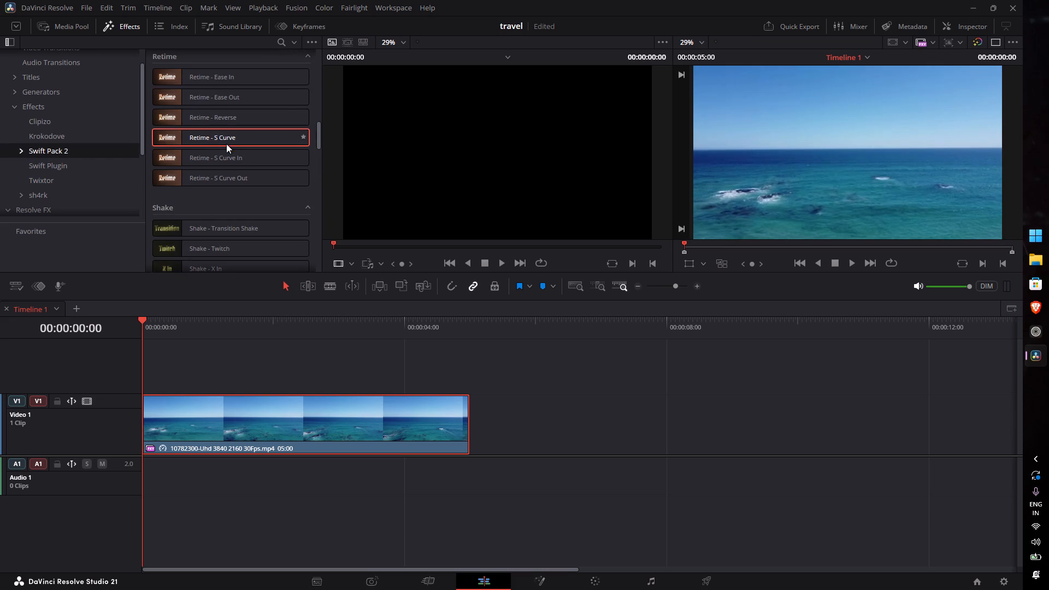
scroll(219, 185, "down", 13)
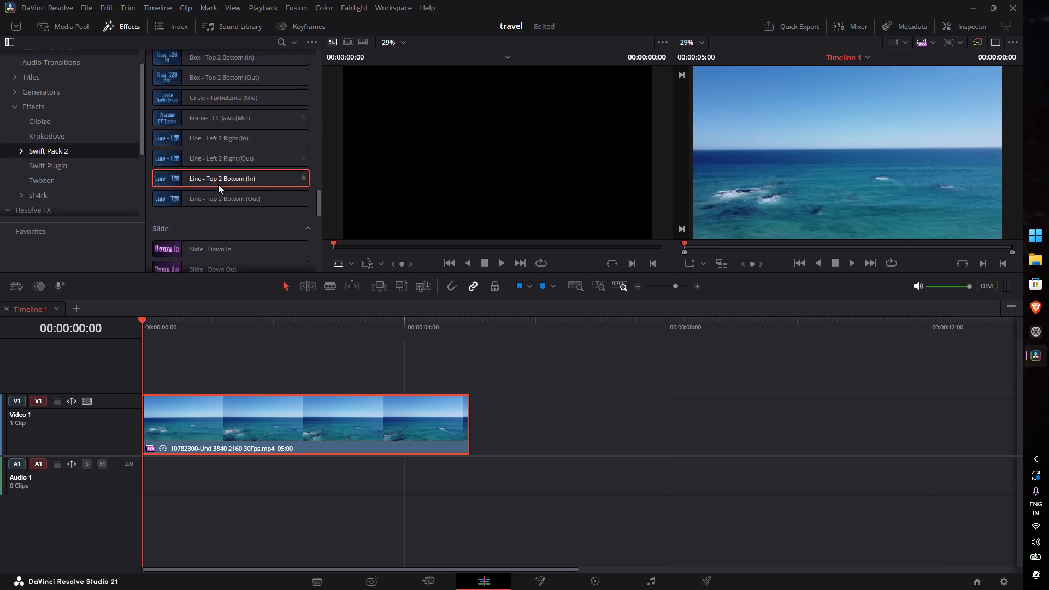
scroll(218, 184, "down", 20)
scroll(218, 184, "down", 11)
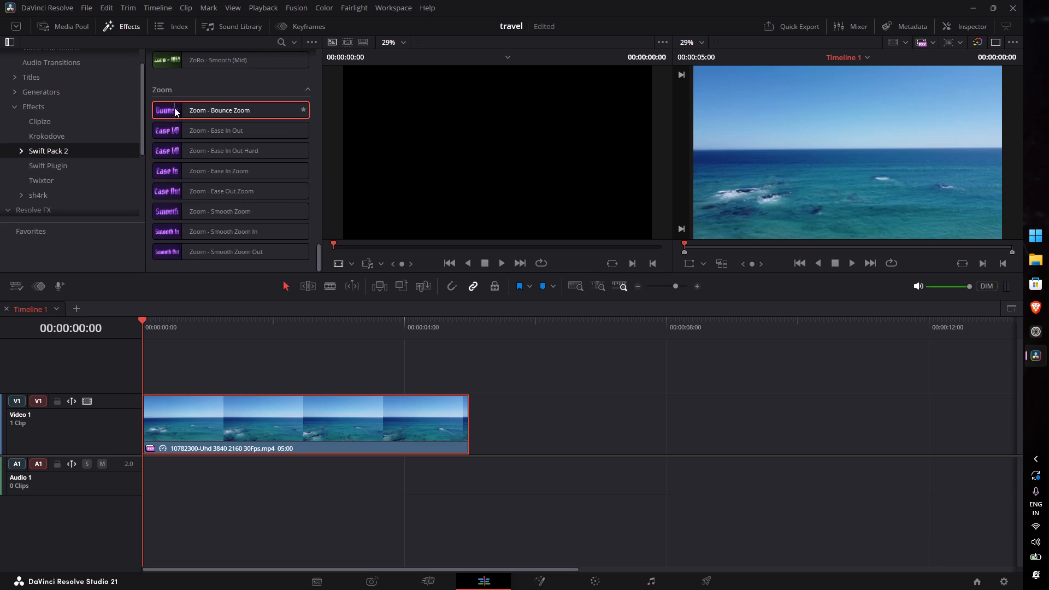
left_click(44, 135)
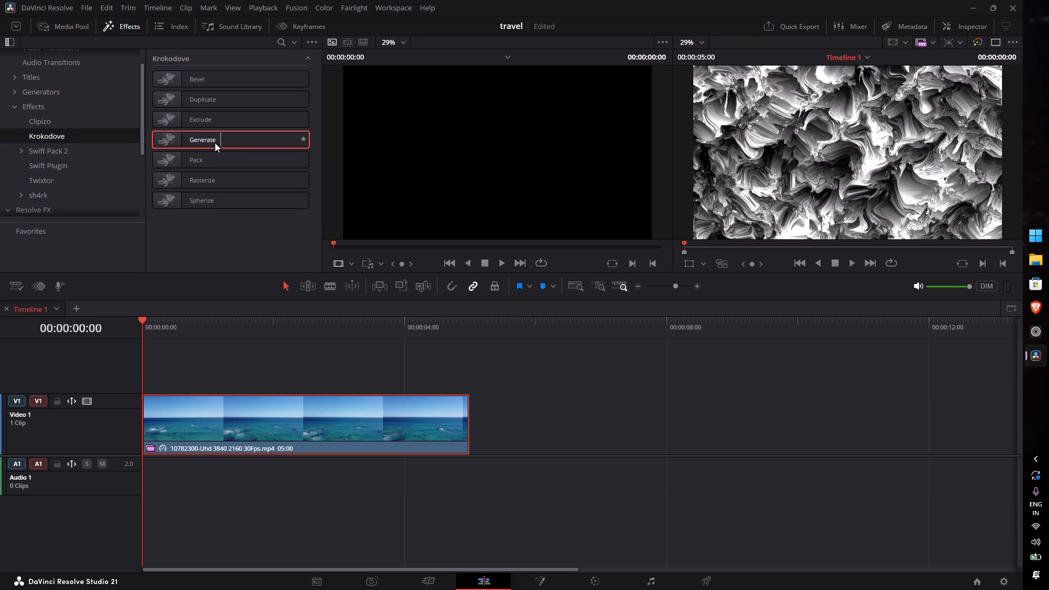
left_click(42, 126)
left_click(48, 132)
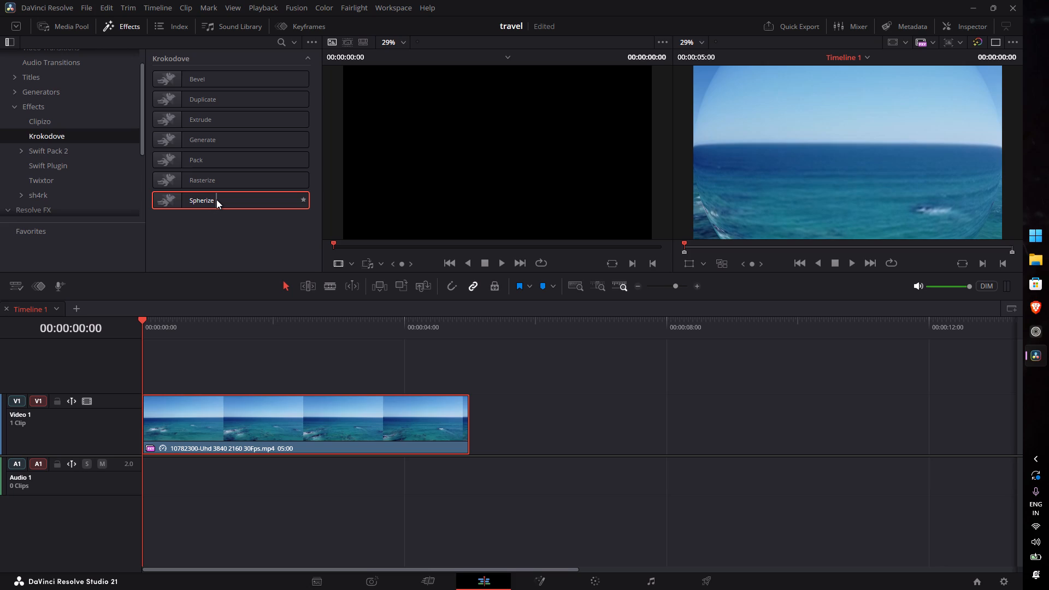
Check the Windows notifications and return to the DaVinci Resolve timeline.
left_click(1039, 581)
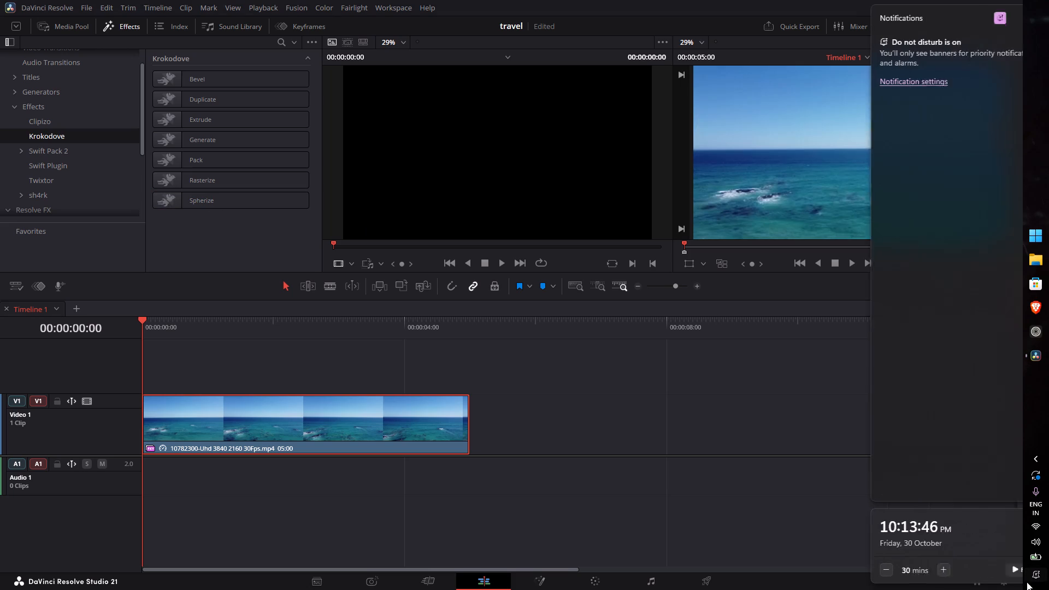
key("F17")
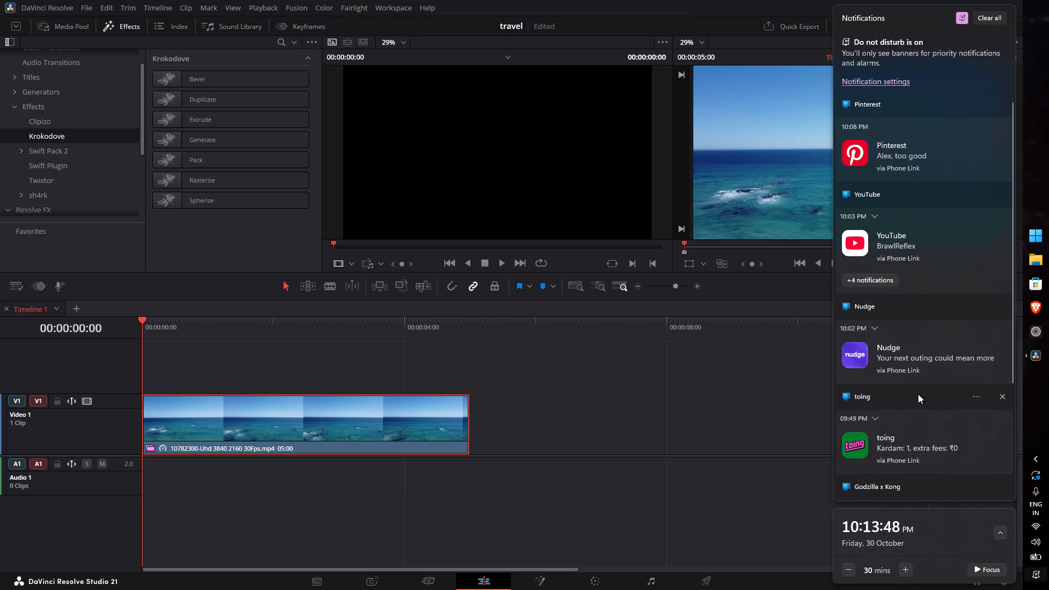
scroll(974, 305, "down", 15)
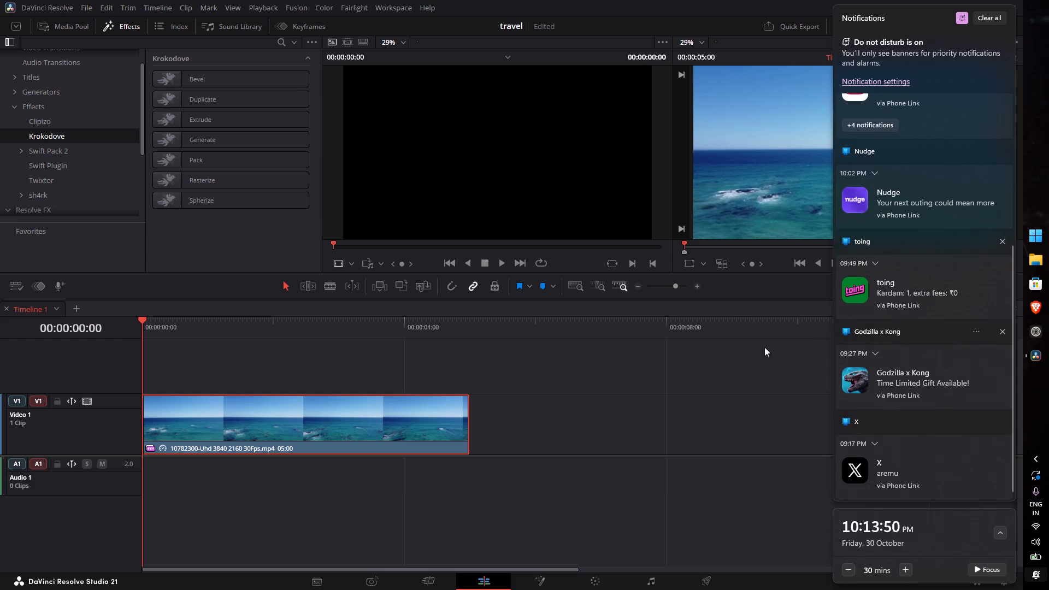
left_click(691, 367)
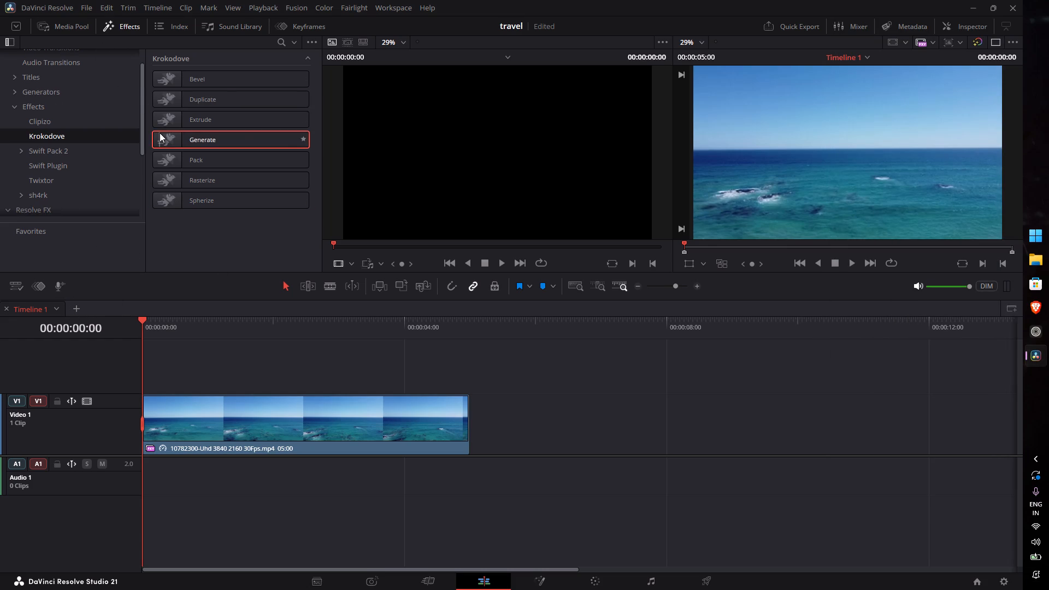
Bring back the travel footage bin and replay the opening of the ocean clip several times to judge its length.
key("Tab")
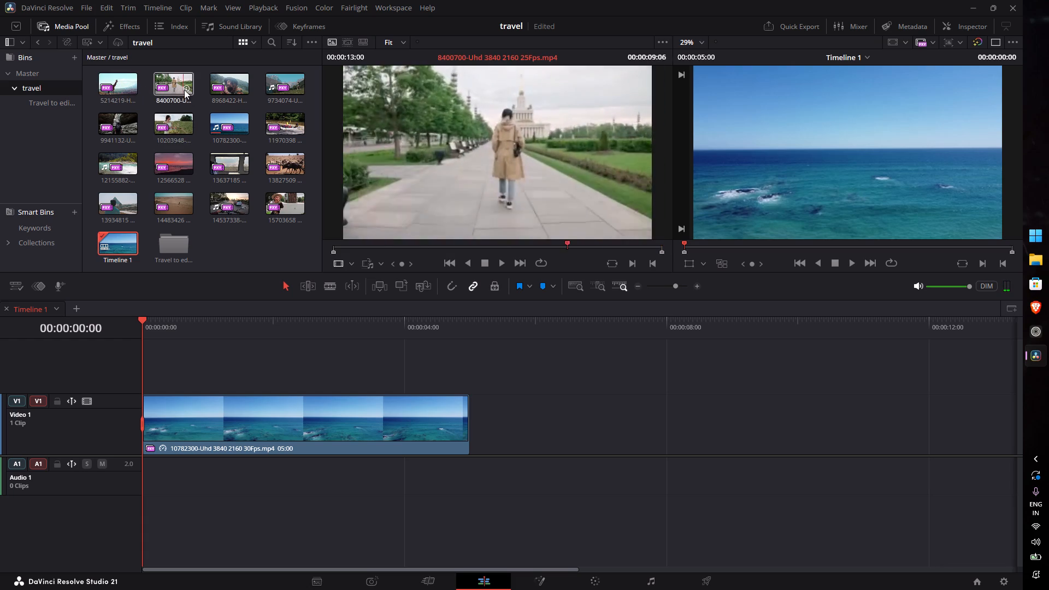
key("space")
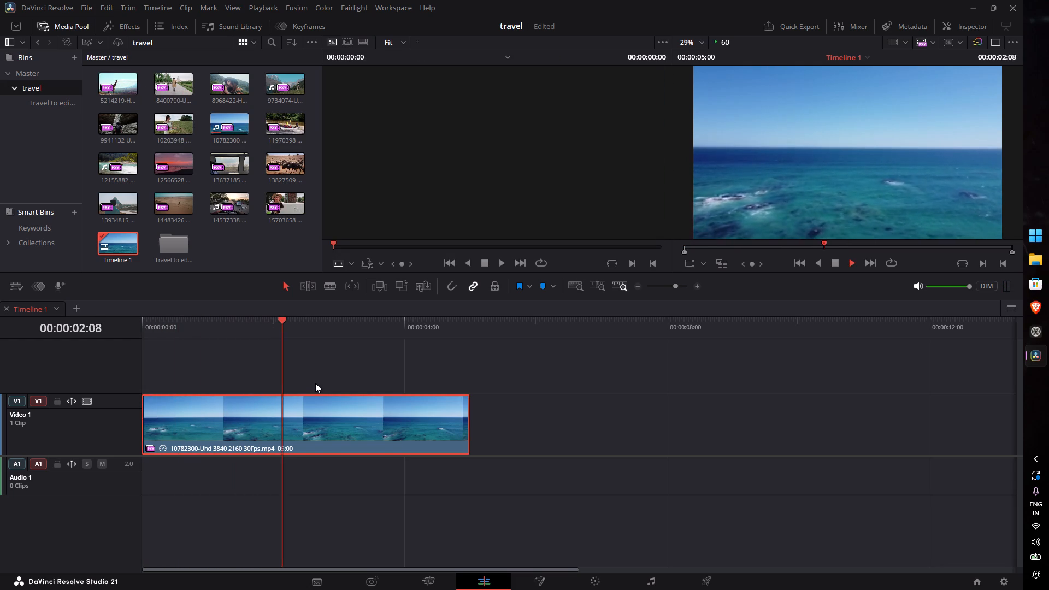
key("space")
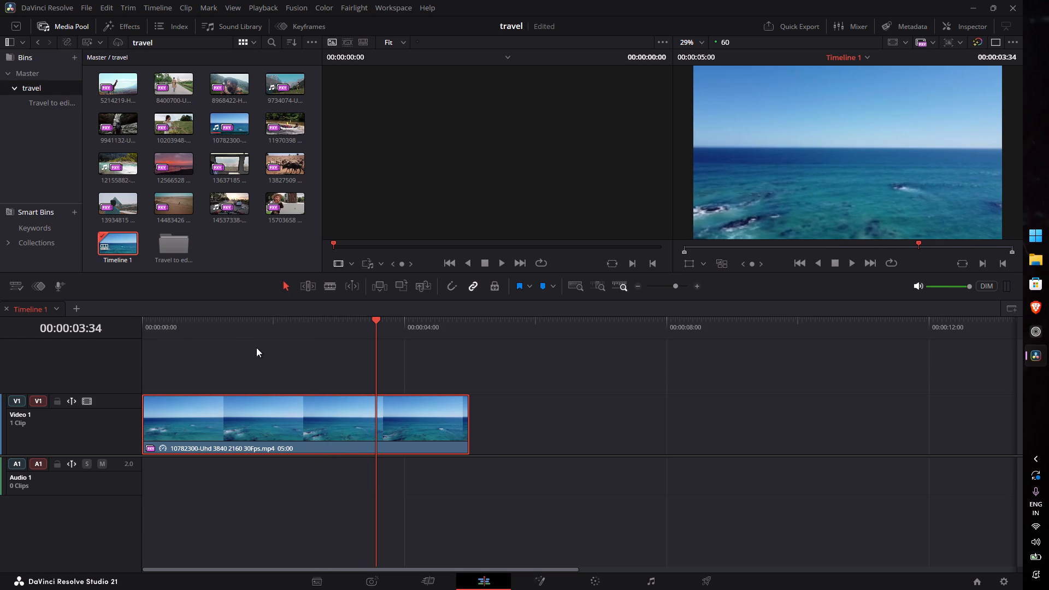
left_click_drag(235, 325, 81, 319)
key("space")
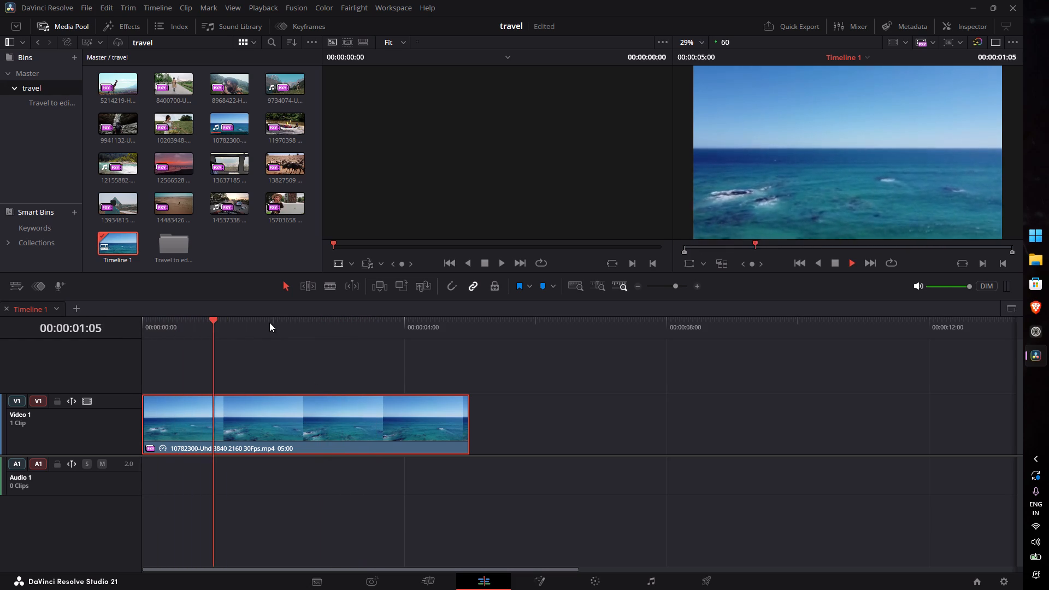
left_click_drag(174, 320, 13, 318)
key("space")
key("space")
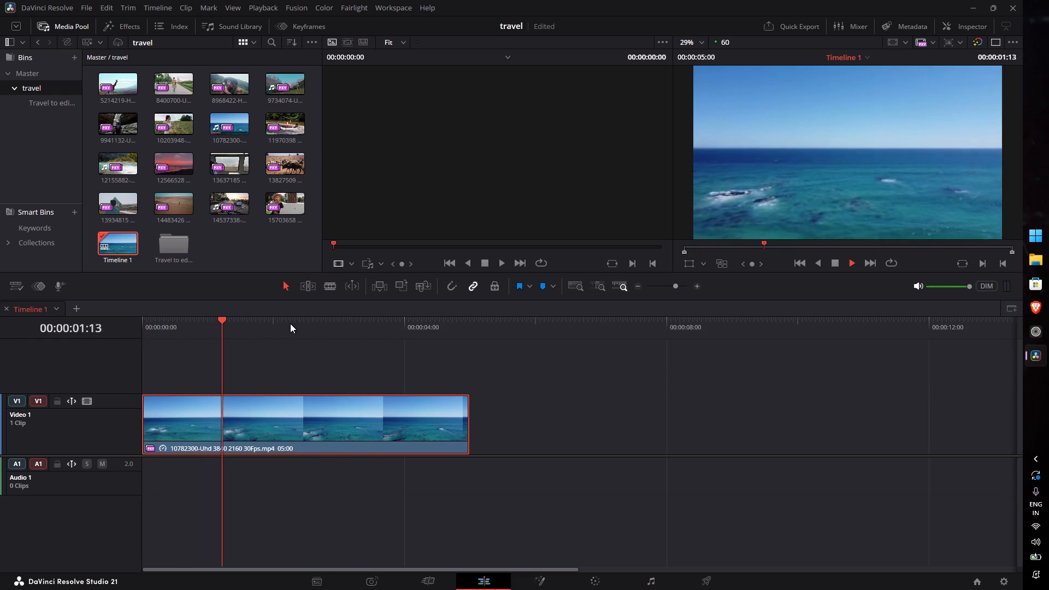
key("space")
Split the ocean clip on Video 1 at 00:00:01:00.
left_click_drag(163, 324, 186, 326)
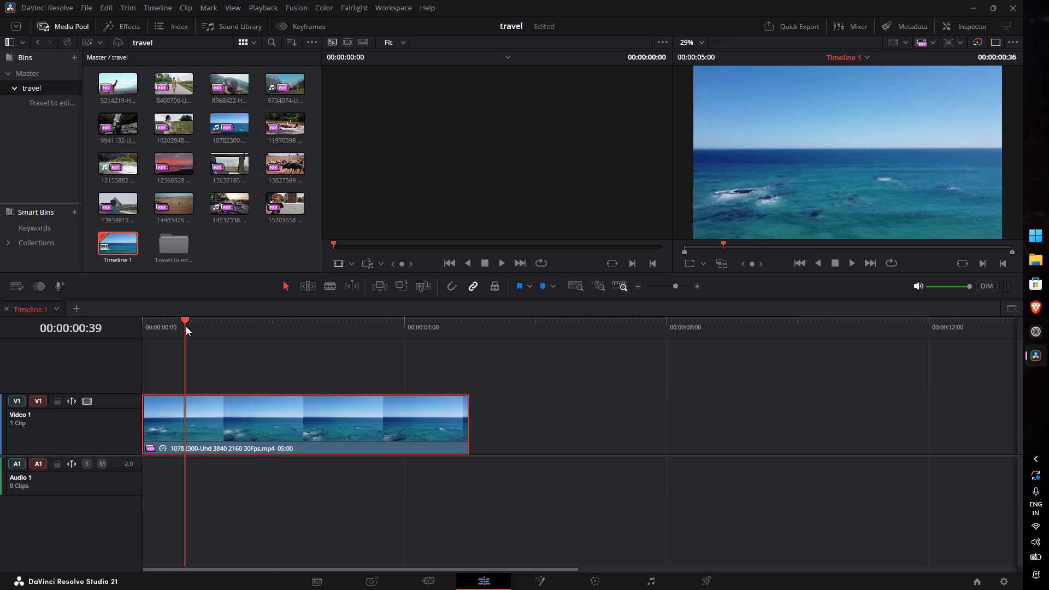
left_click_drag(186, 326, 216, 337)
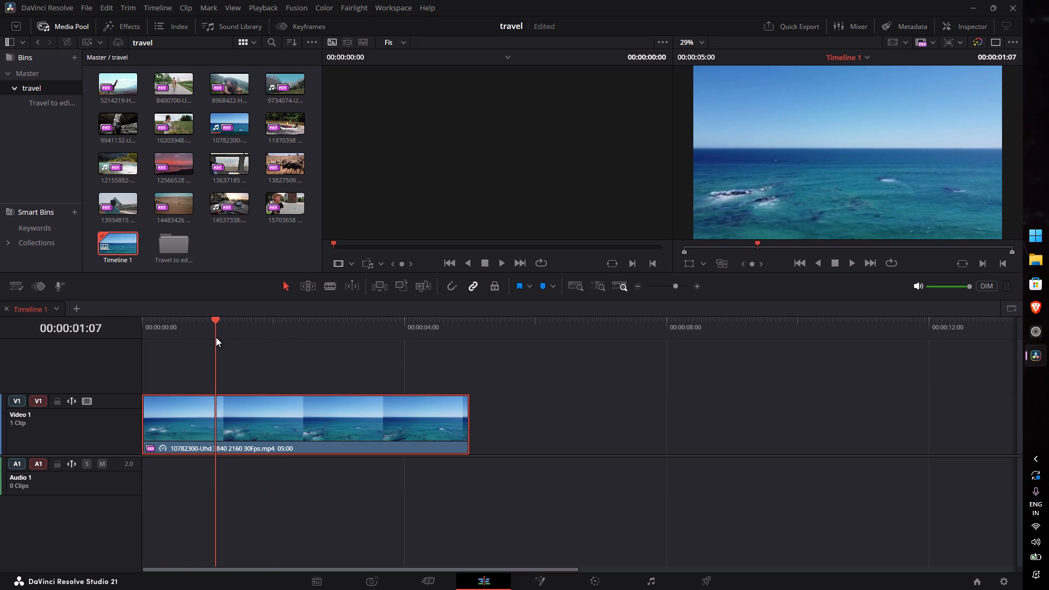
left_click_drag(216, 337, 211, 338)
key("e")
key("e")
left_click_drag(416, 319, 411, 321)
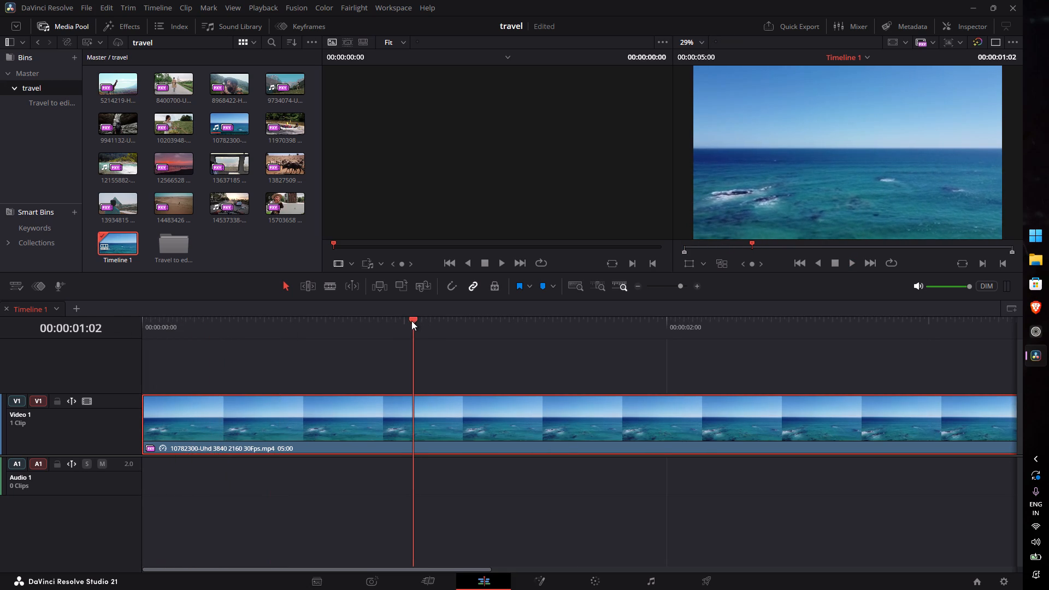
left_click_drag(411, 321, 405, 323)
key("w")
Delete the four-second part of the ocean clip after the cut.
left_click(474, 403)
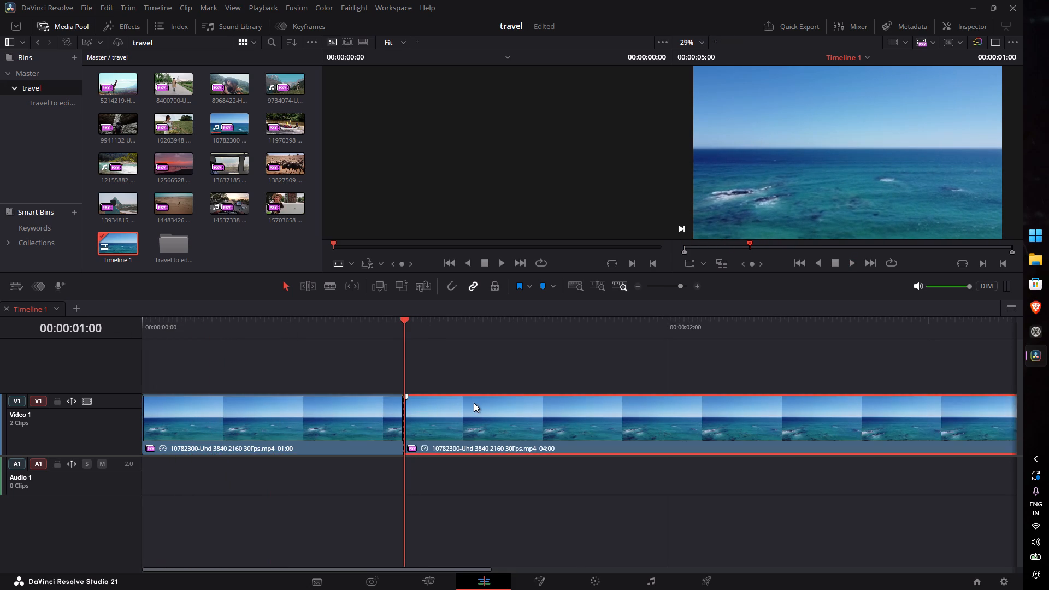
type("qq")
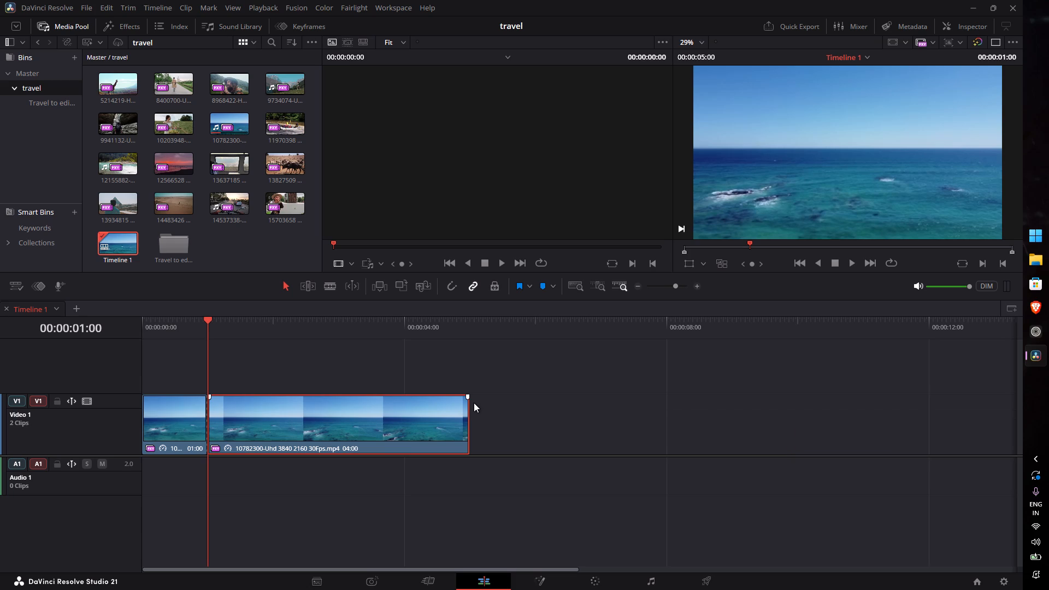
left_click(359, 410)
key("BackSpace")
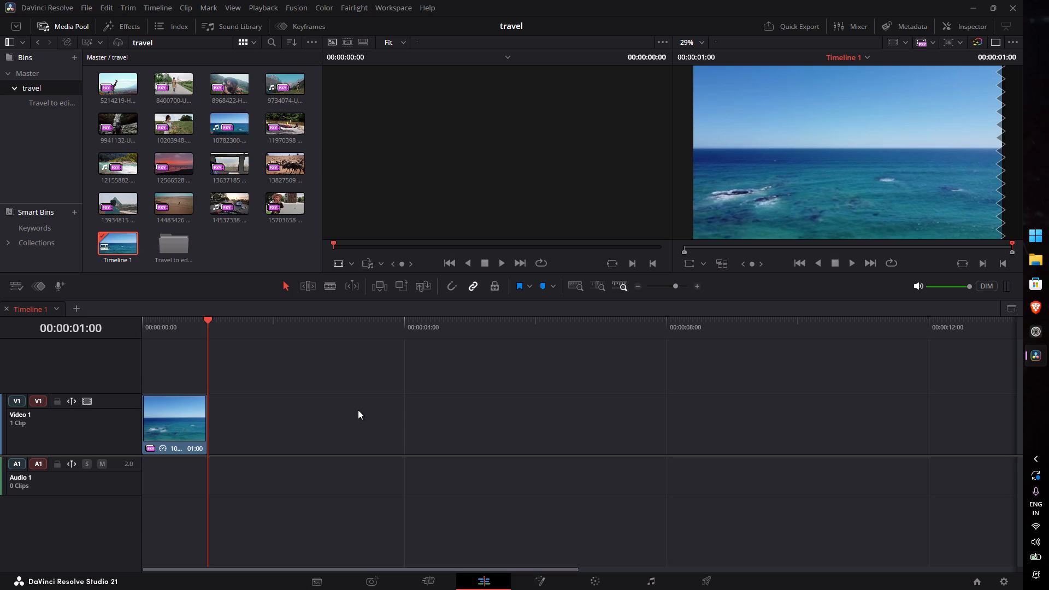
Inspect the shortened ocean clip on Video 1 up close and play it from the start of the timeline.
type("eee")
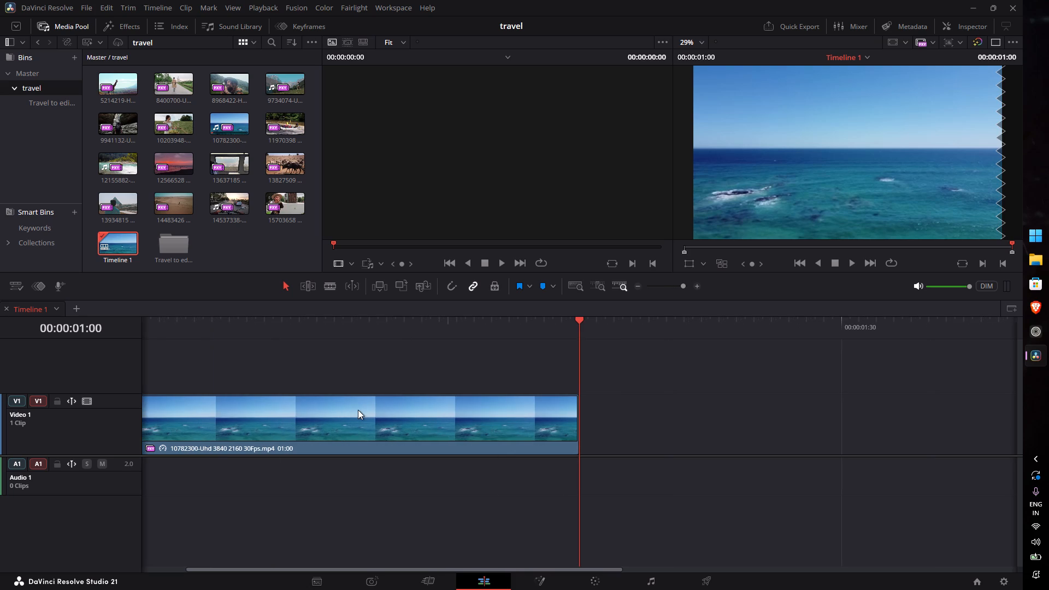
key("q")
key("e")
key("e")
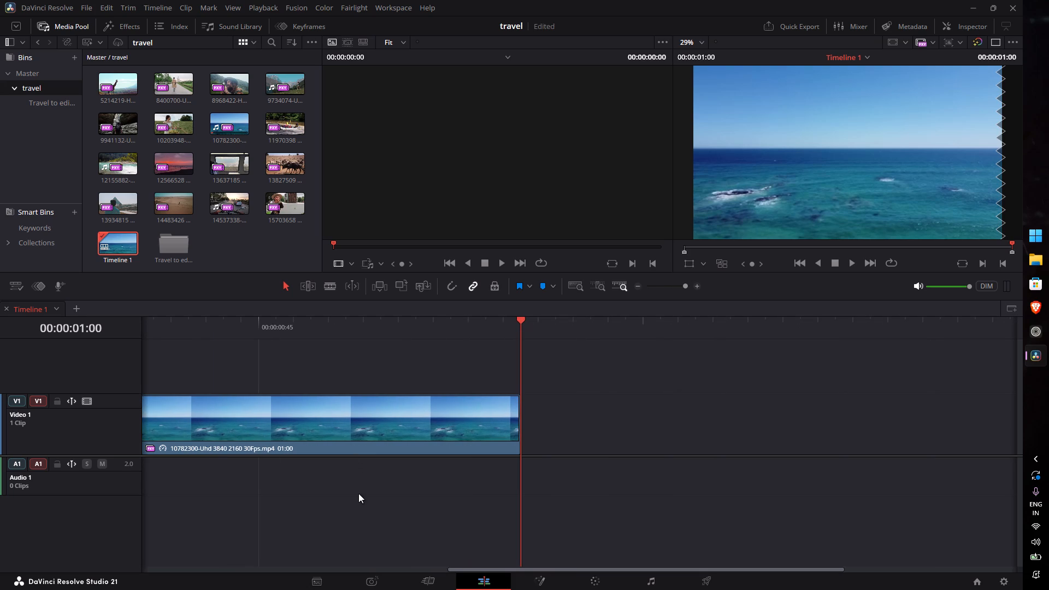
left_click_drag(465, 565, 445, 575)
left_click_drag(463, 567, 330, 559)
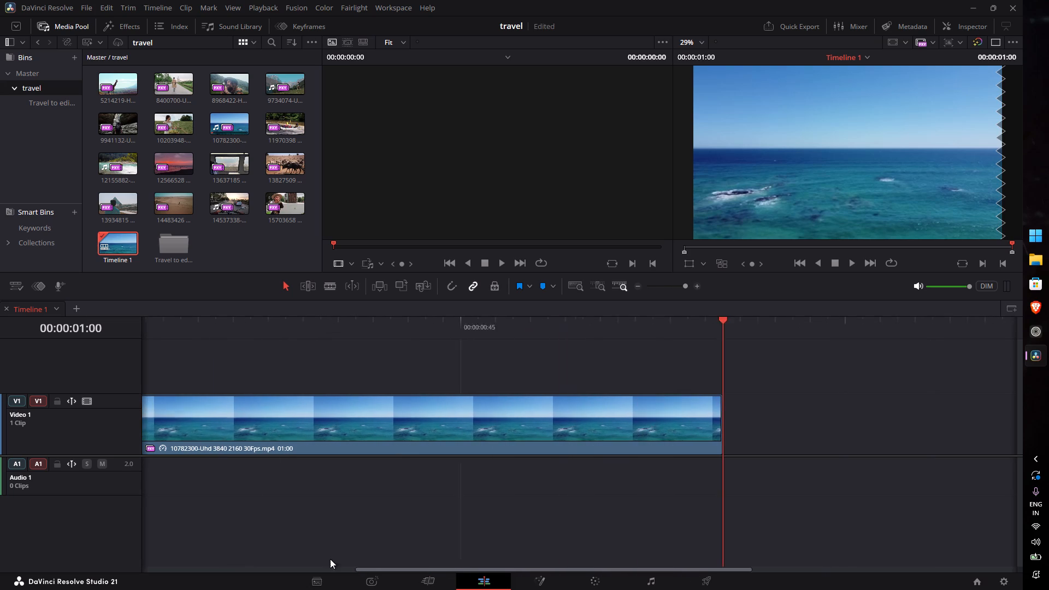
left_click_drag(330, 559, 57, 548)
key("q")
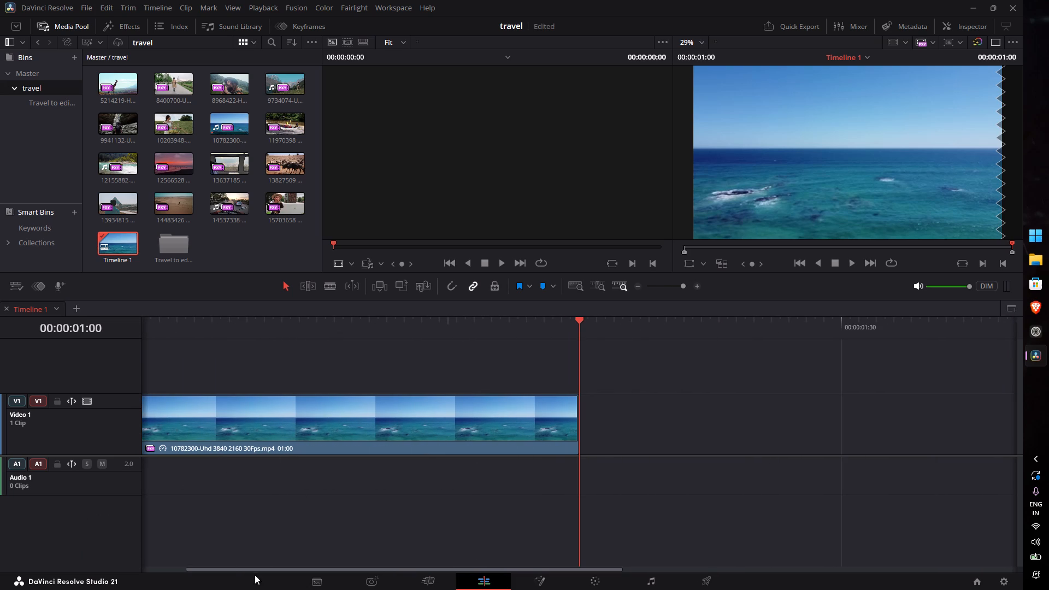
left_click_drag(259, 567, 122, 576)
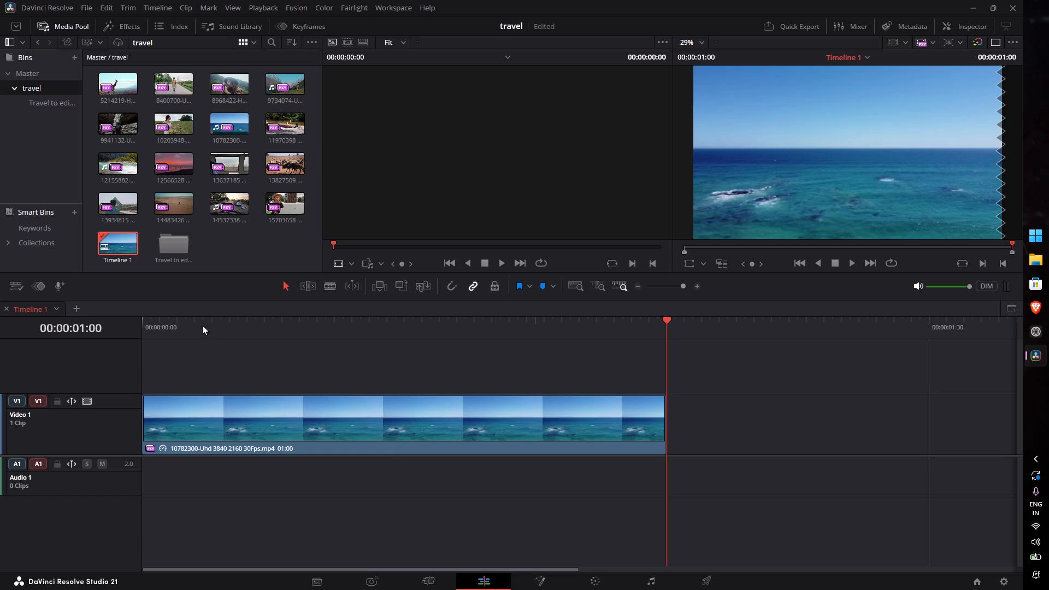
left_click_drag(202, 325, 92, 330)
key("space")
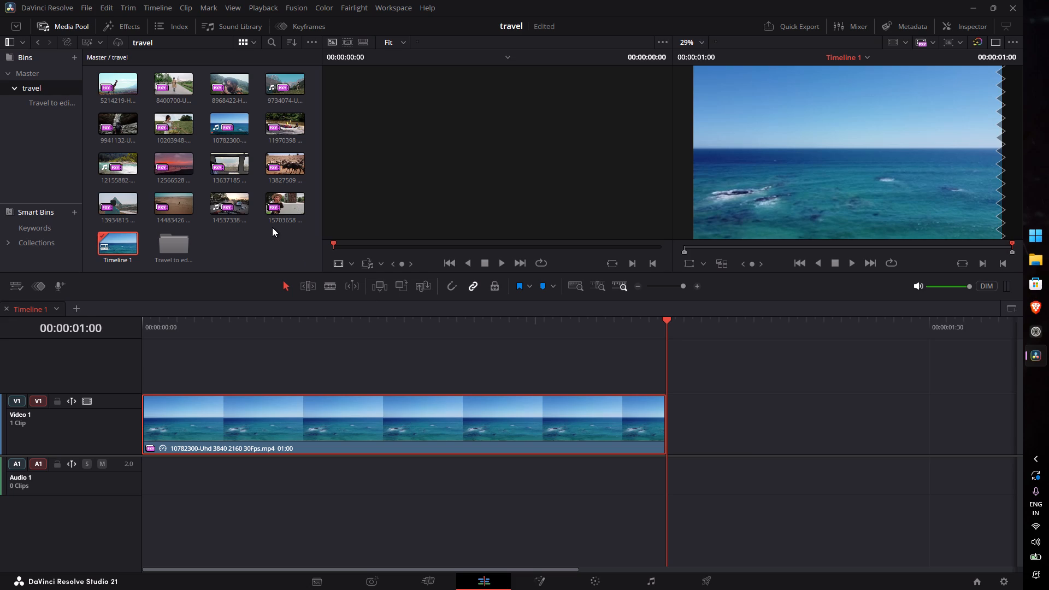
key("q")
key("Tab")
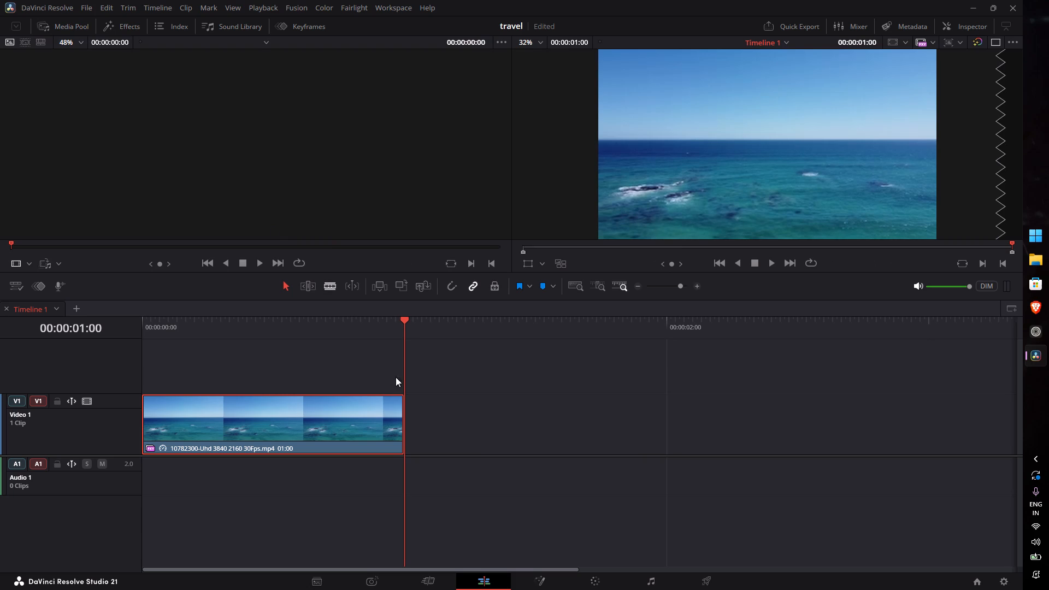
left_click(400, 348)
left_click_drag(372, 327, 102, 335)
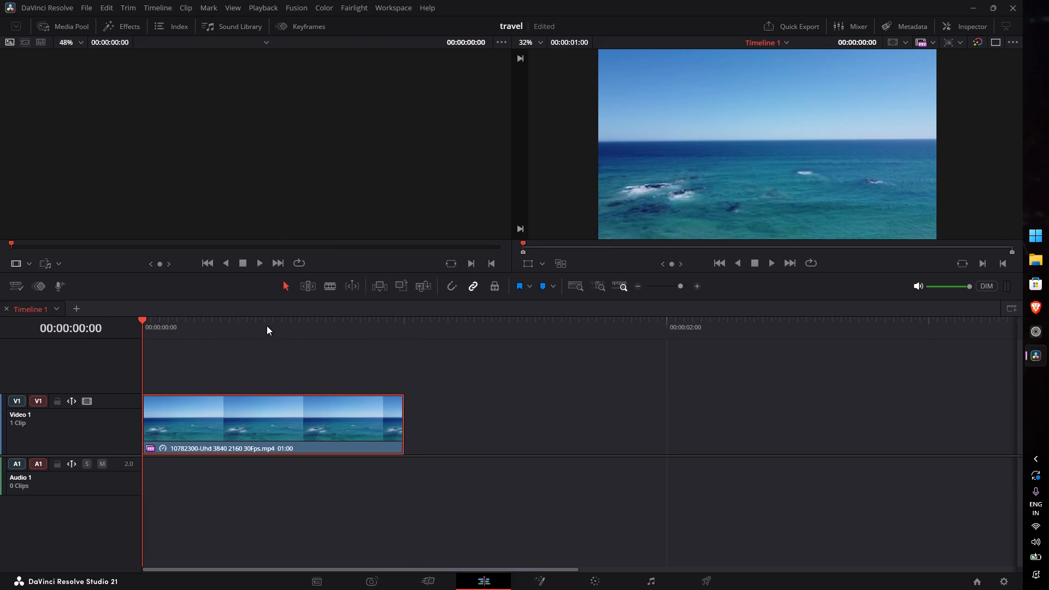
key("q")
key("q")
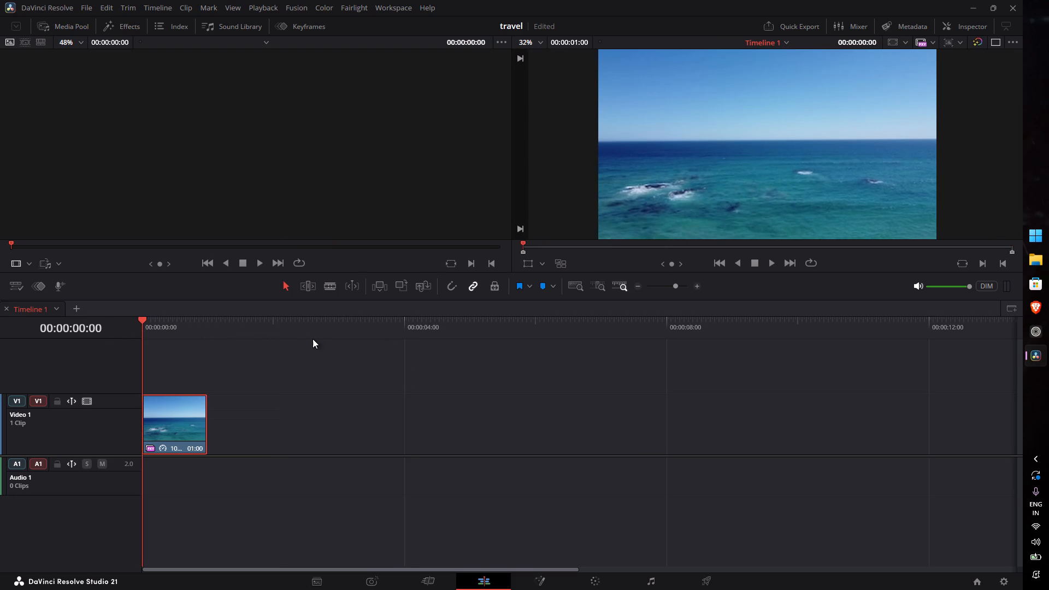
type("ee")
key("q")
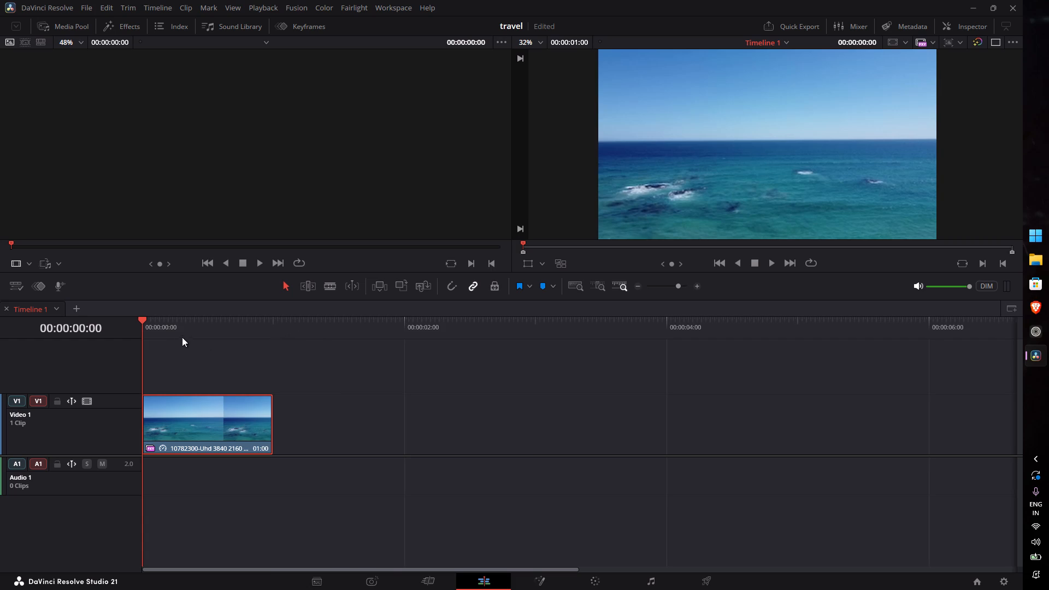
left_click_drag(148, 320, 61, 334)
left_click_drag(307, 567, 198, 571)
Add the river rafting clip 12155882 from the travel bin to Video 1, directly after the ocean clip.
key("Tab")
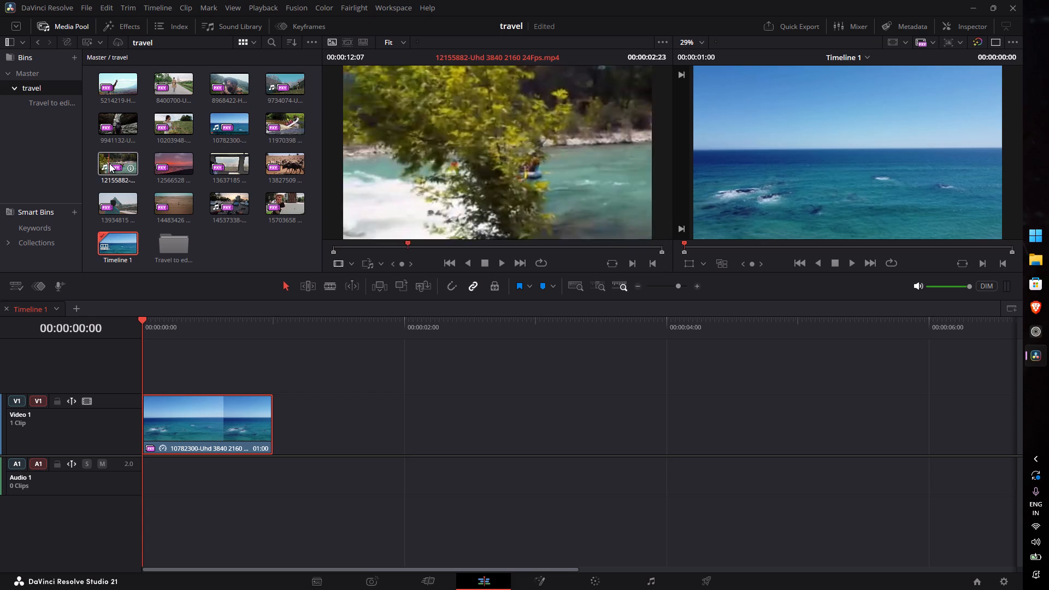
left_click_drag(120, 166, 314, 433)
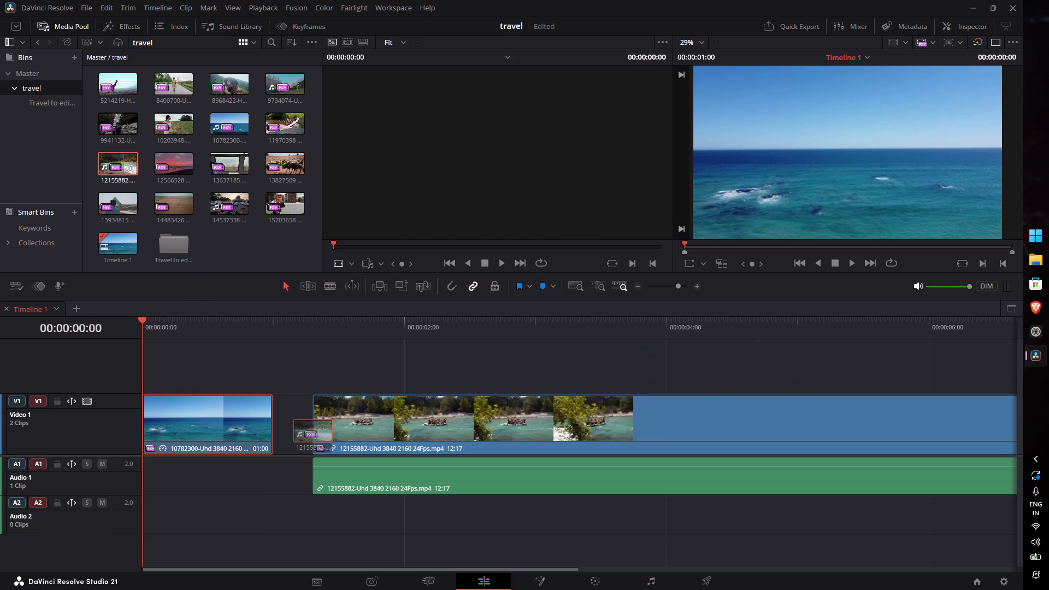
left_click_drag(314, 433, 274, 431)
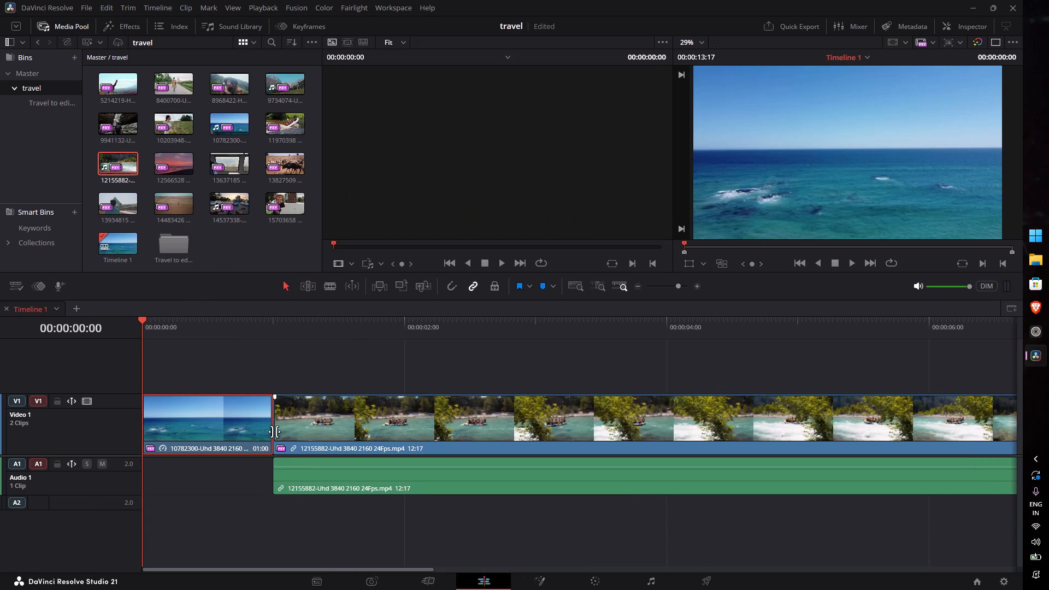
Examine the join between the ocean and rafting clips frame by frame for a gap around 00:00:01:00.
left_click(271, 322)
key("e")
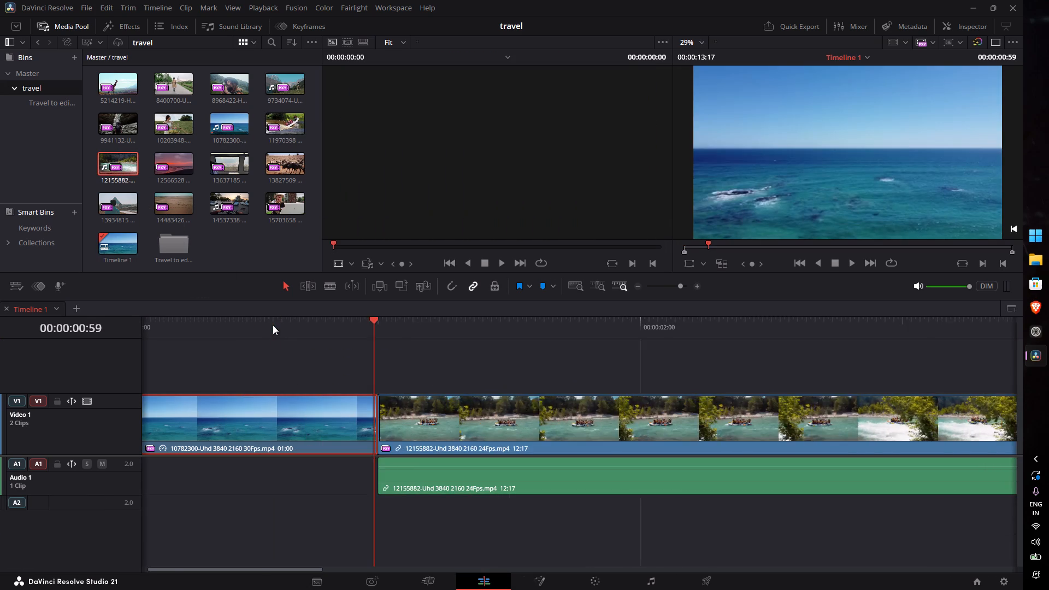
key("e")
key("e")
left_click_drag(580, 319, 596, 324)
key("e")
key("e")
key("e")
key("e")
left_click_drag(577, 321, 576, 328)
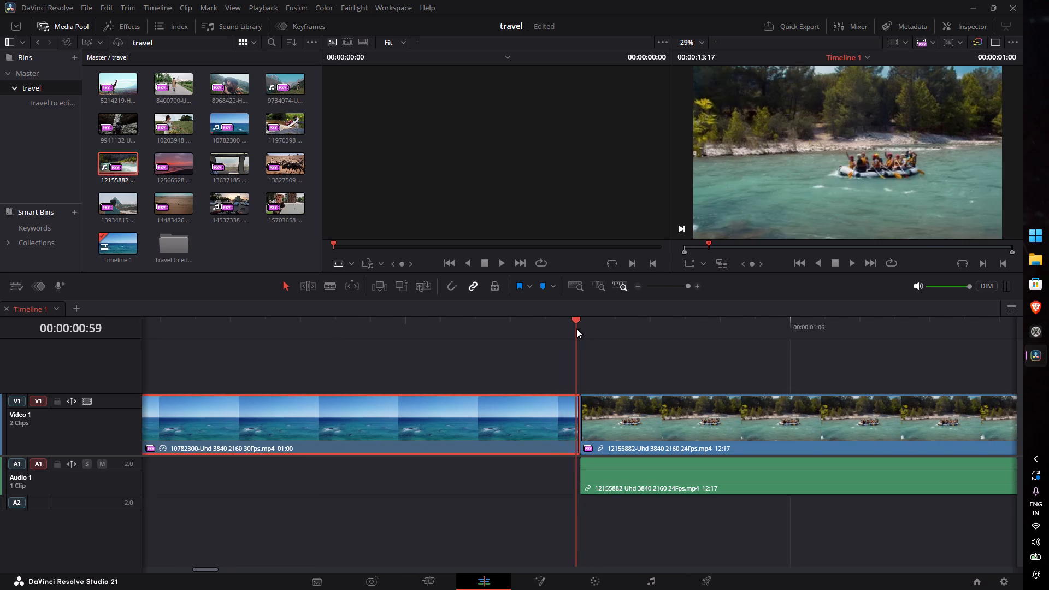
left_click_drag(576, 328, 580, 328)
Delete only the rafting clip's audio from Audio 1, keeping its video on Video 1.
key("q")
key("q")
key("q")
key("q")
key("q")
key("q")
key("q")
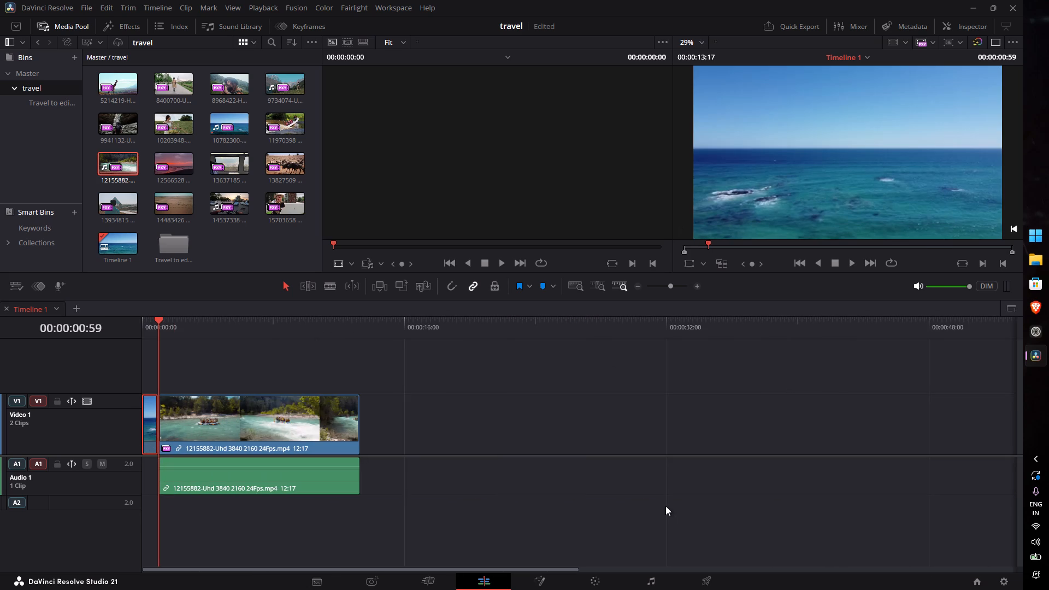
key("e")
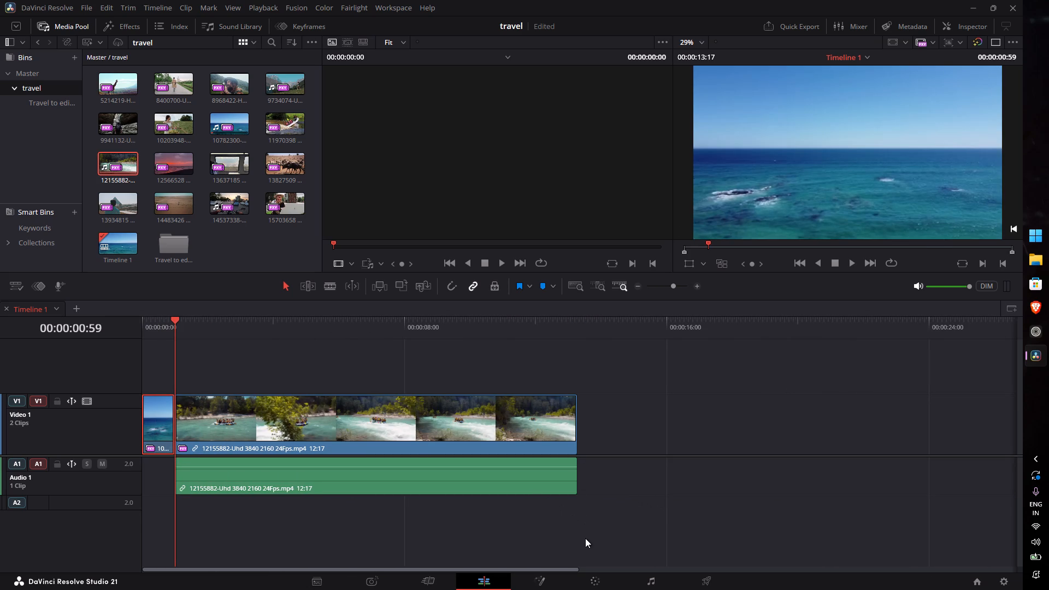
left_click_drag(578, 549, 404, 476, "alt")
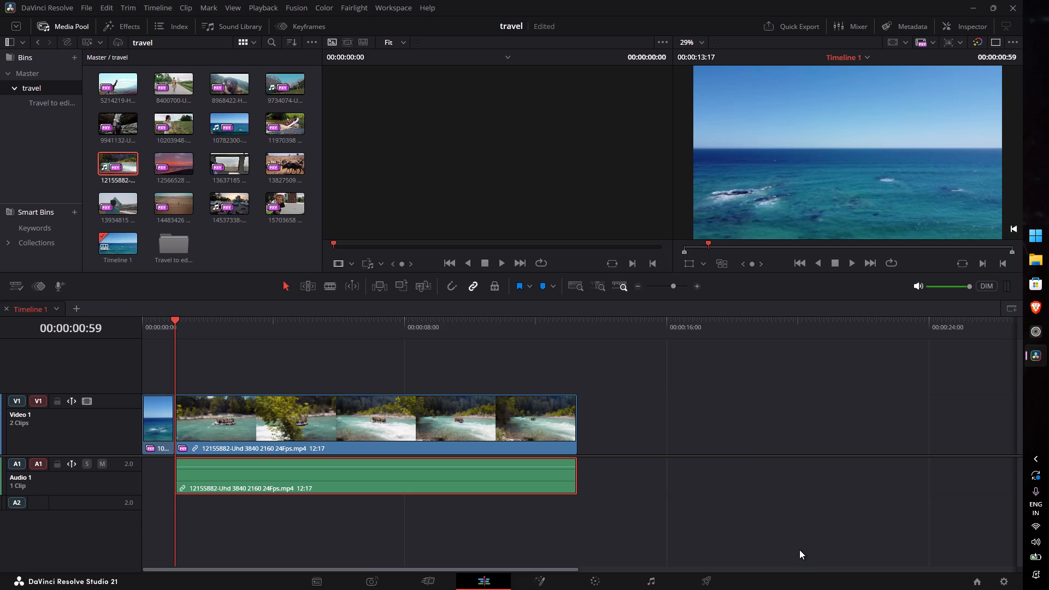
key("BackSpace")
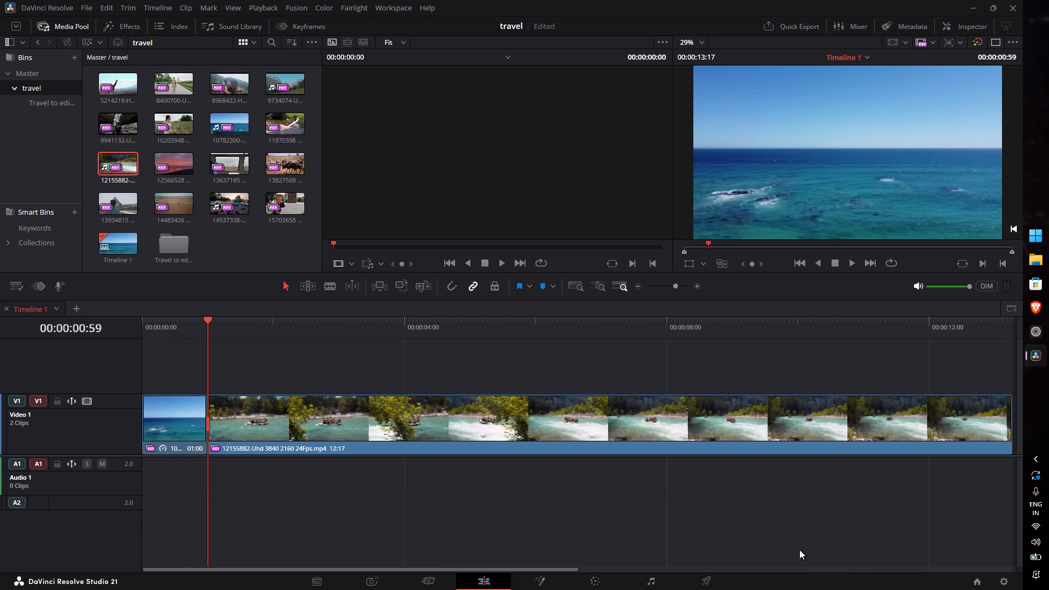
Play the rafting clip from the cut after the ocean clip to judge its pace.
key("e")
key("e")
type("e")
key("space")
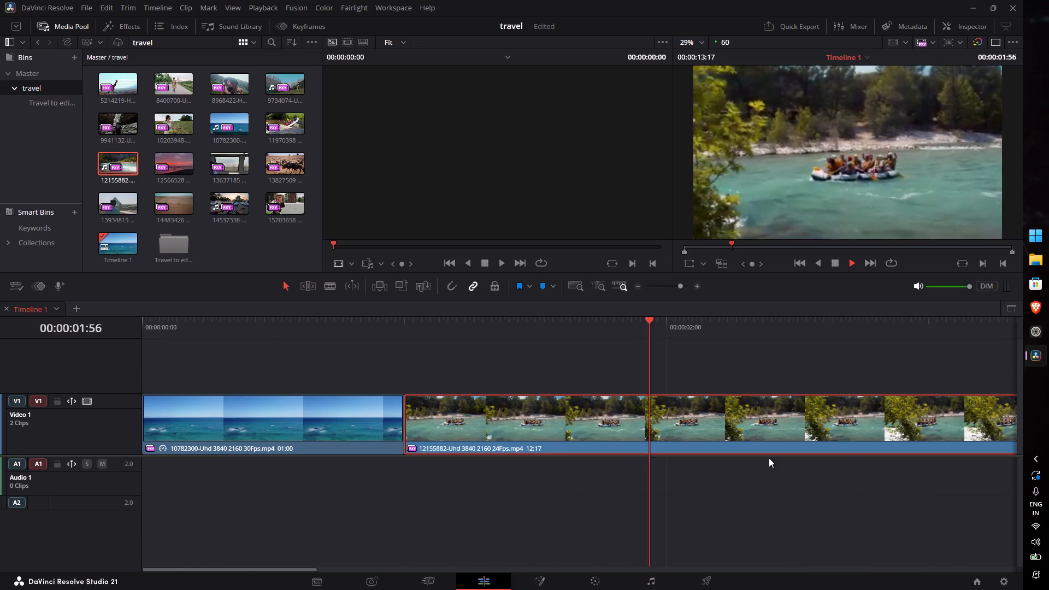
type("qq")
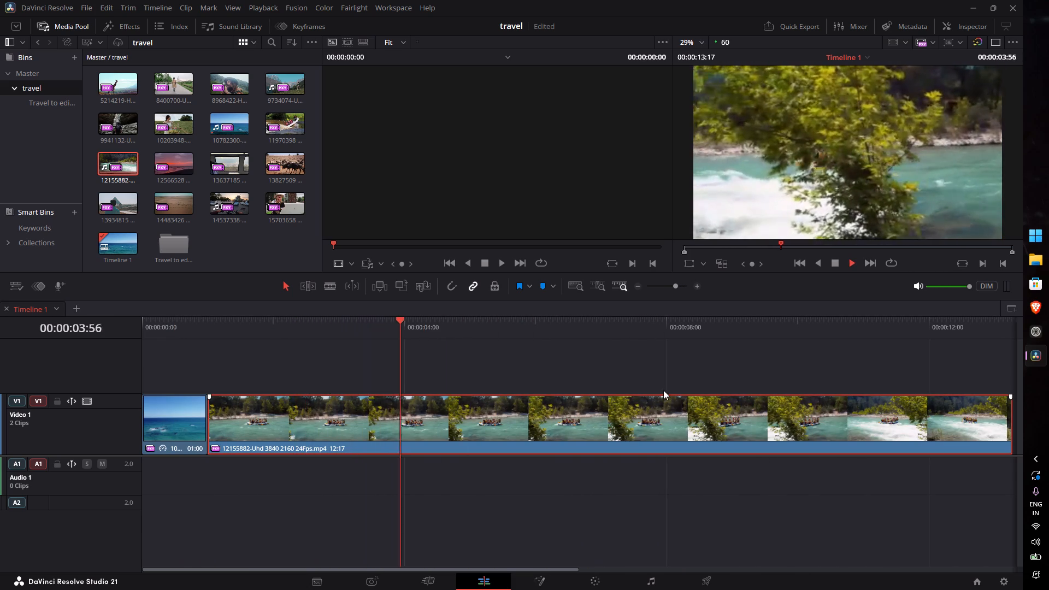
key("q")
key("space")
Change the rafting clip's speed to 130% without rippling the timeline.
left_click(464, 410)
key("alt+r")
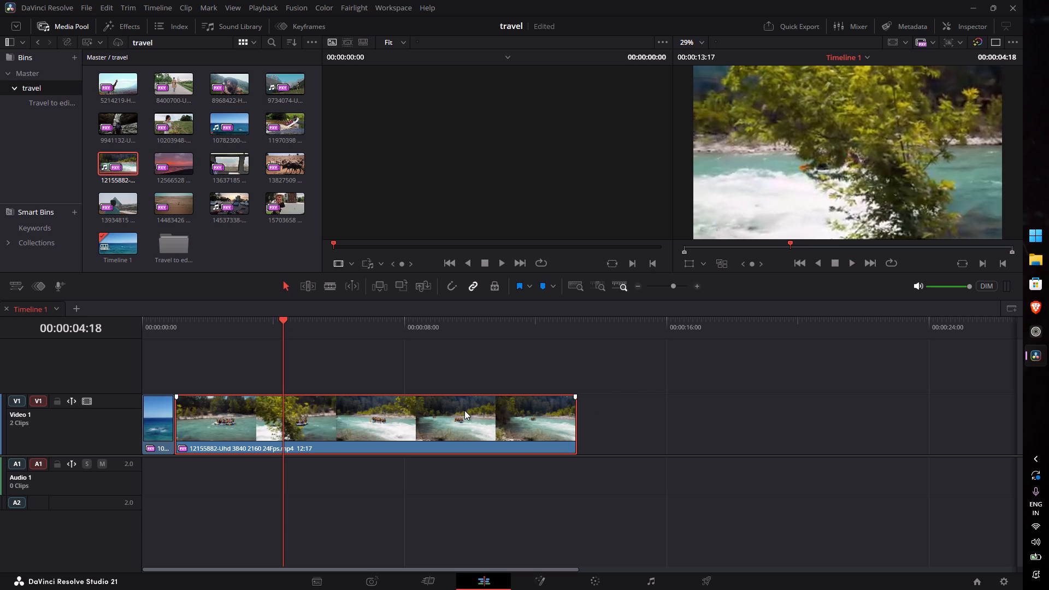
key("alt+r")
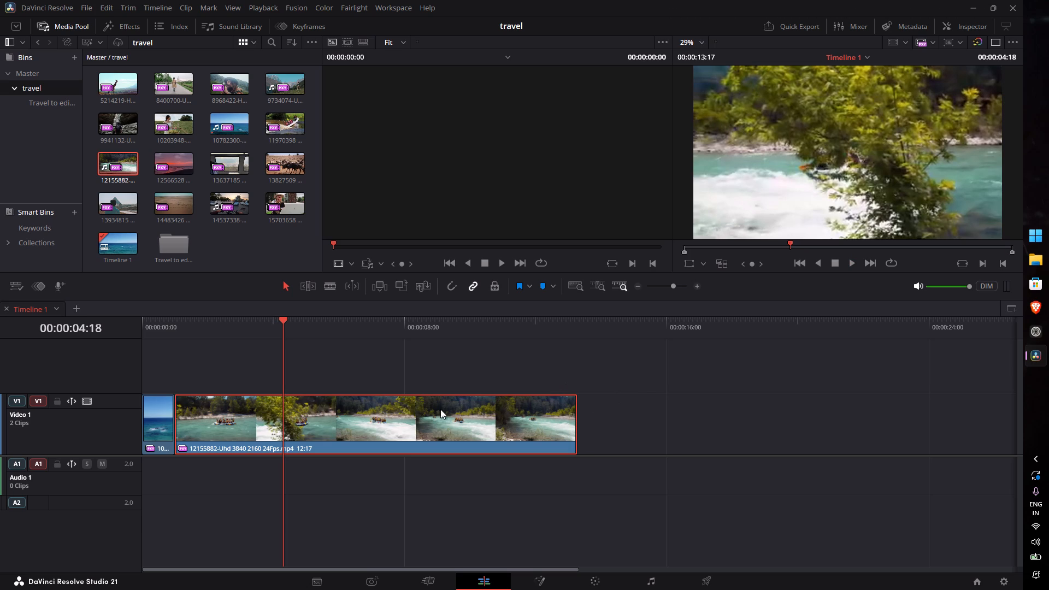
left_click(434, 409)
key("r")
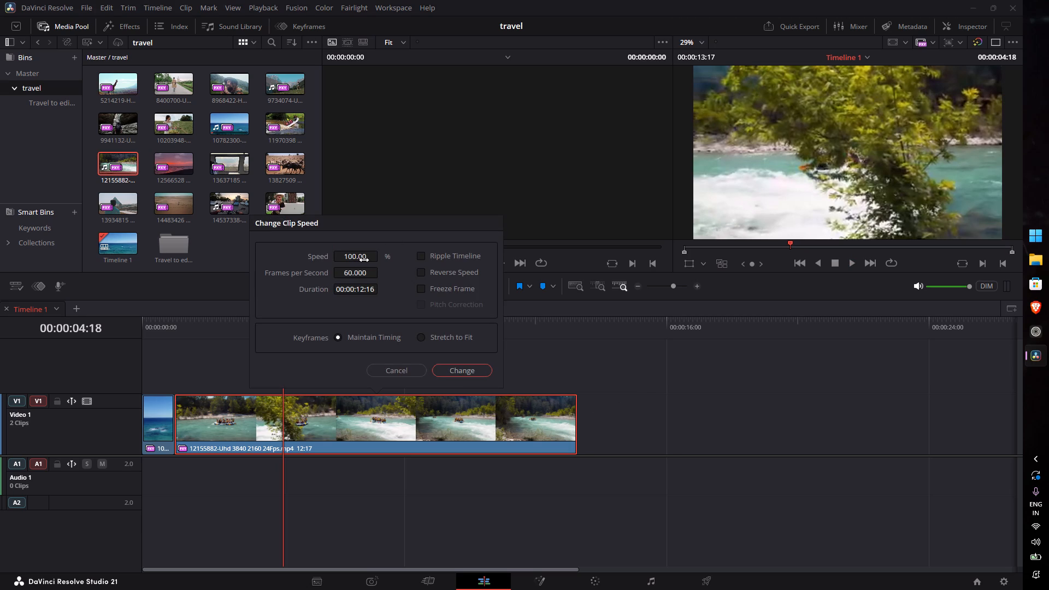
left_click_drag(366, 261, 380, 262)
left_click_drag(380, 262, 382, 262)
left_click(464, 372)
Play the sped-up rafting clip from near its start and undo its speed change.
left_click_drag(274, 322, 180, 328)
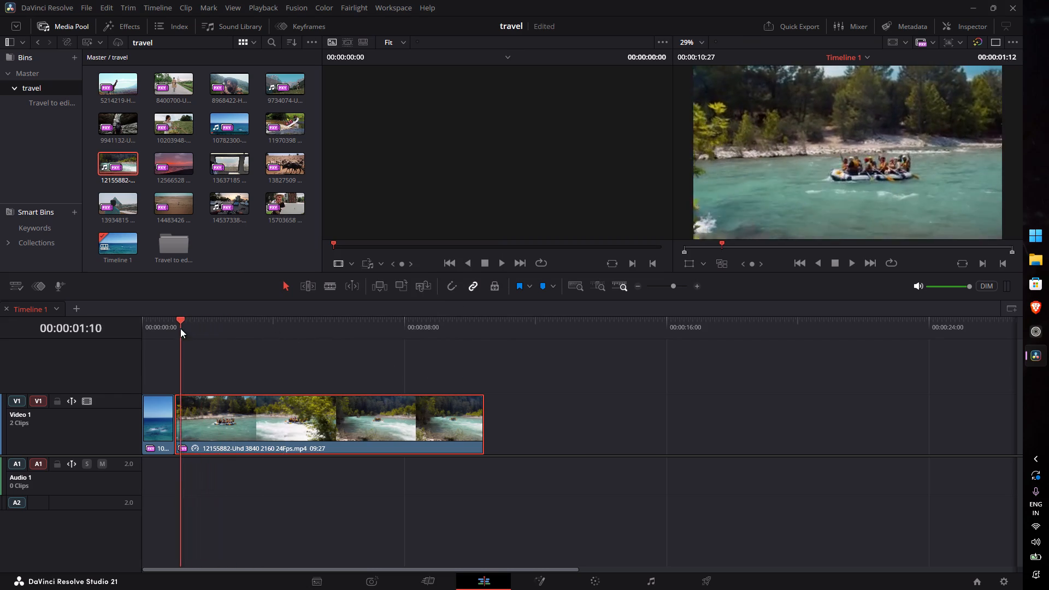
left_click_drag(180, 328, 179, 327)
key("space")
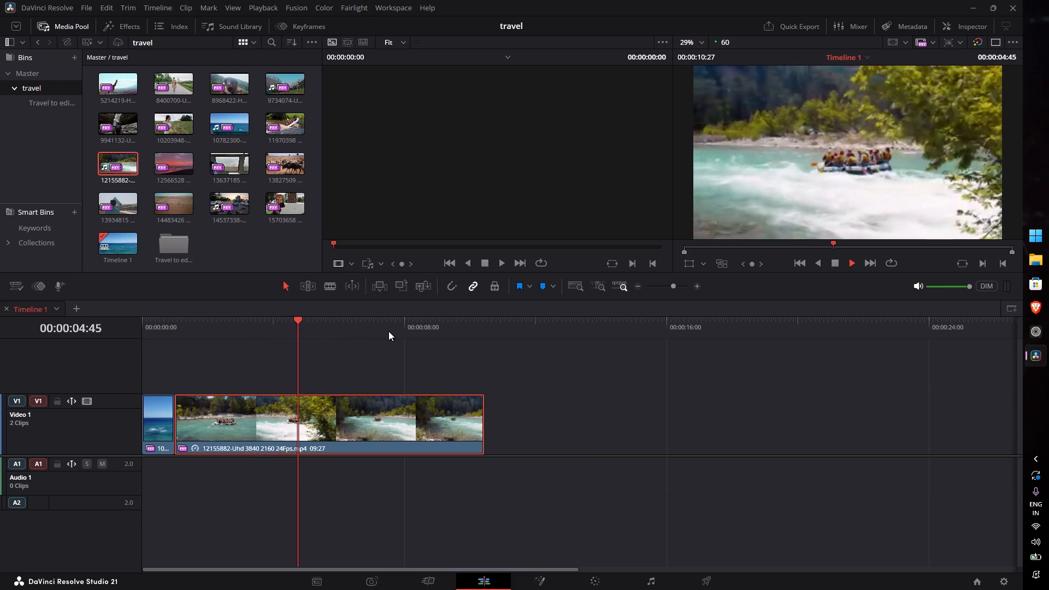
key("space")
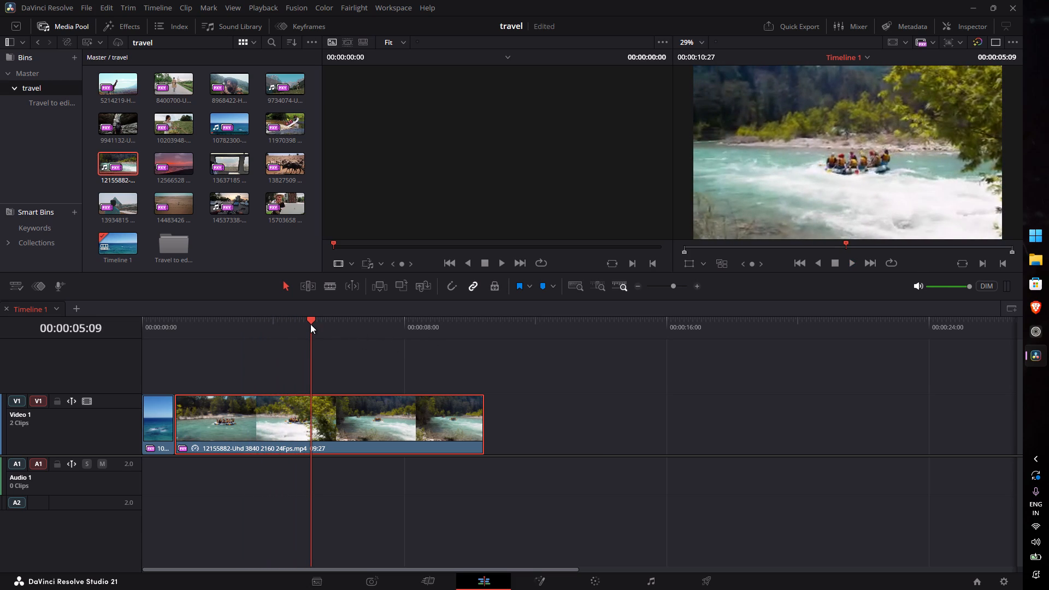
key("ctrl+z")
Replay the rafting clip from its start at its original speed to review the footage.
left_click_drag(290, 322, 203, 336)
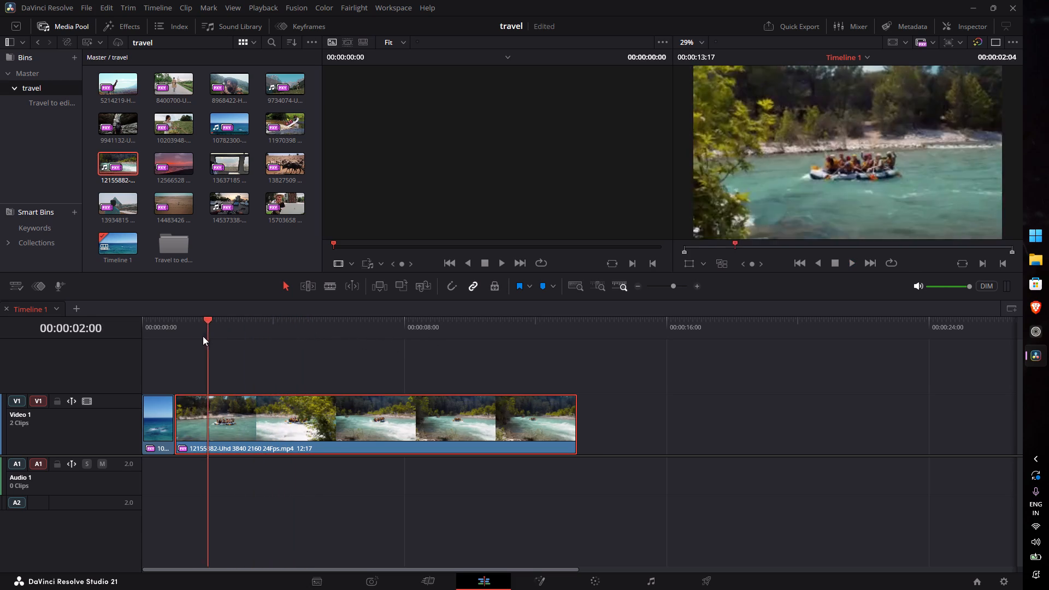
left_click_drag(203, 336, 178, 336)
key("space")
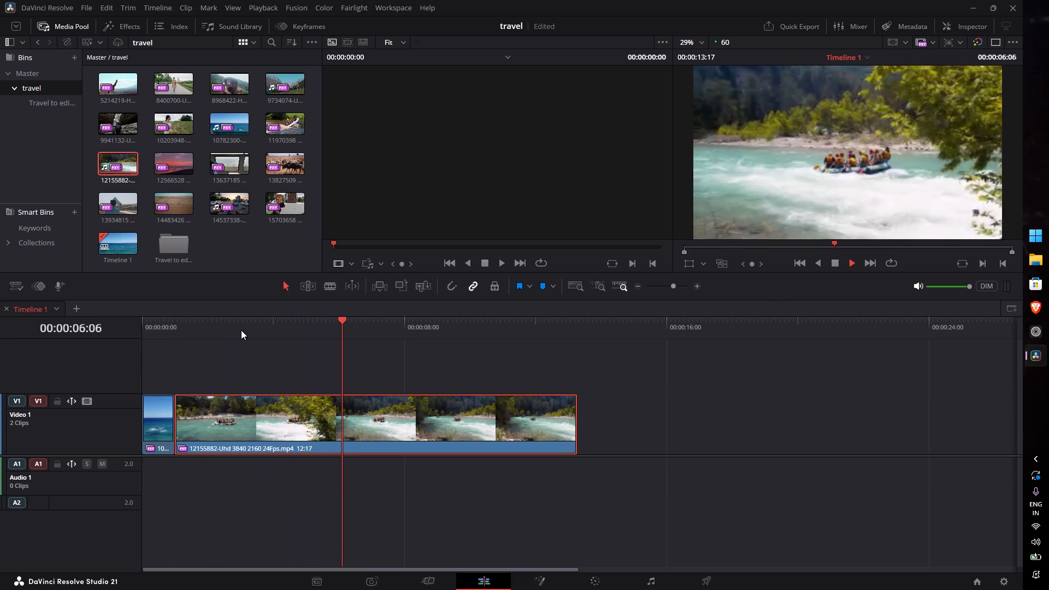
key("space")
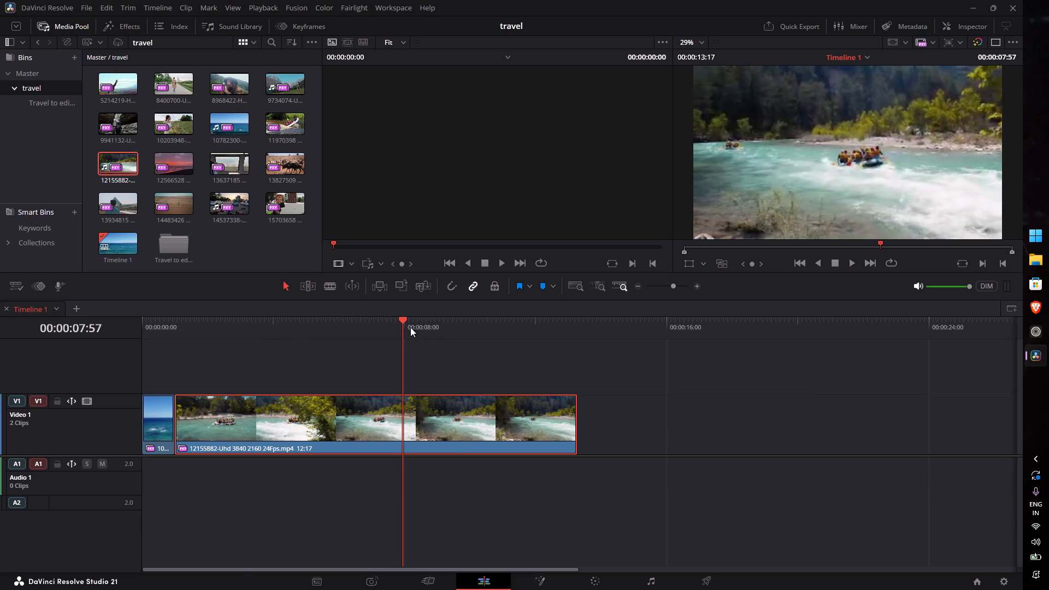
key("e")
key("e")
type("qq")
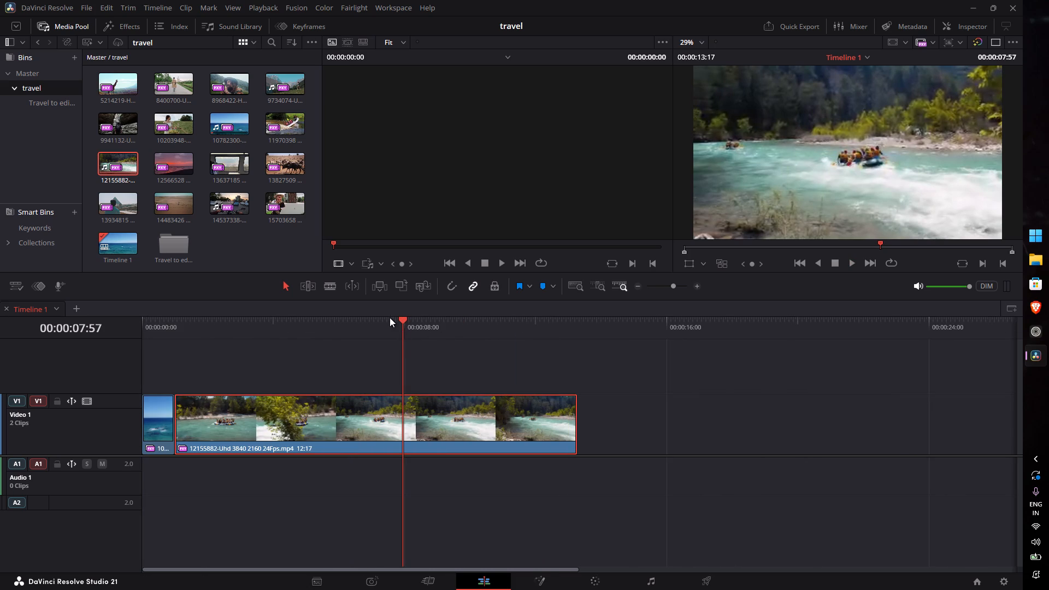
Split the rafting clip at 00:00:05:00 on the timeline and delete the part after the cut.
left_click_drag(390, 317, 312, 332)
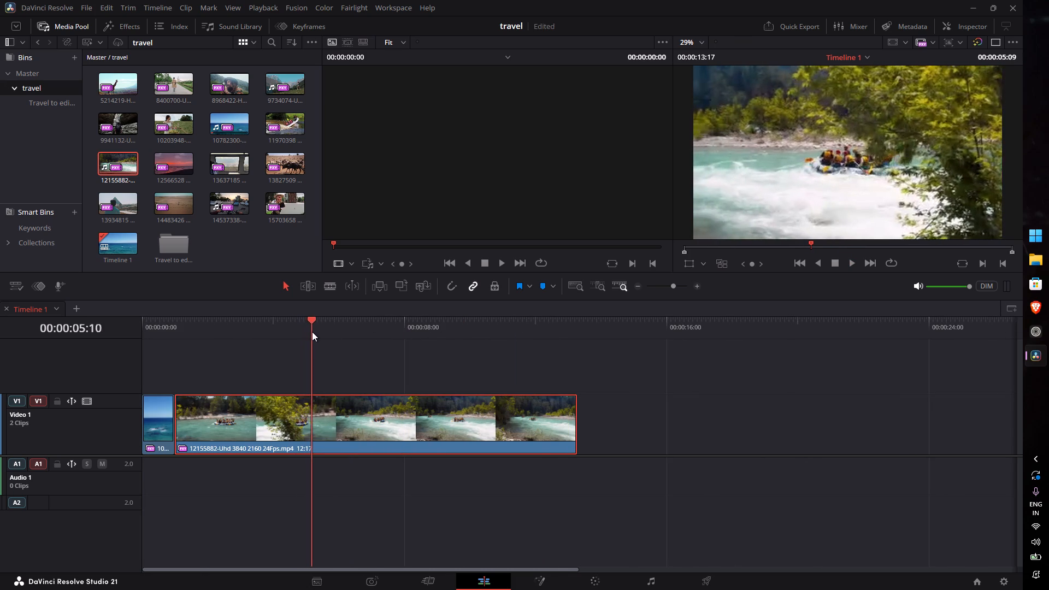
left_click_drag(312, 332, 346, 332)
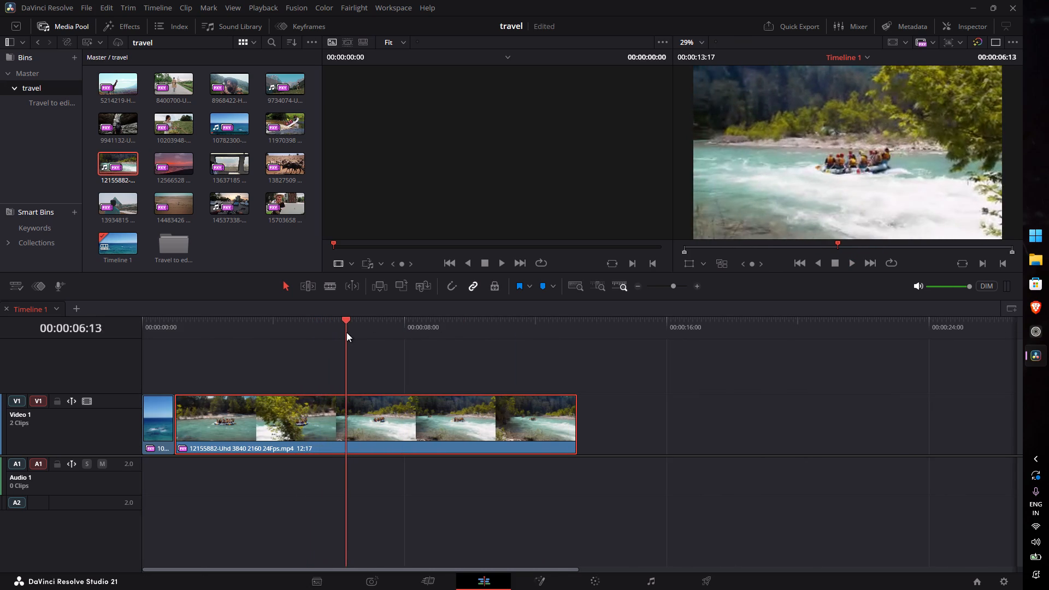
left_click_drag(346, 332, 313, 338)
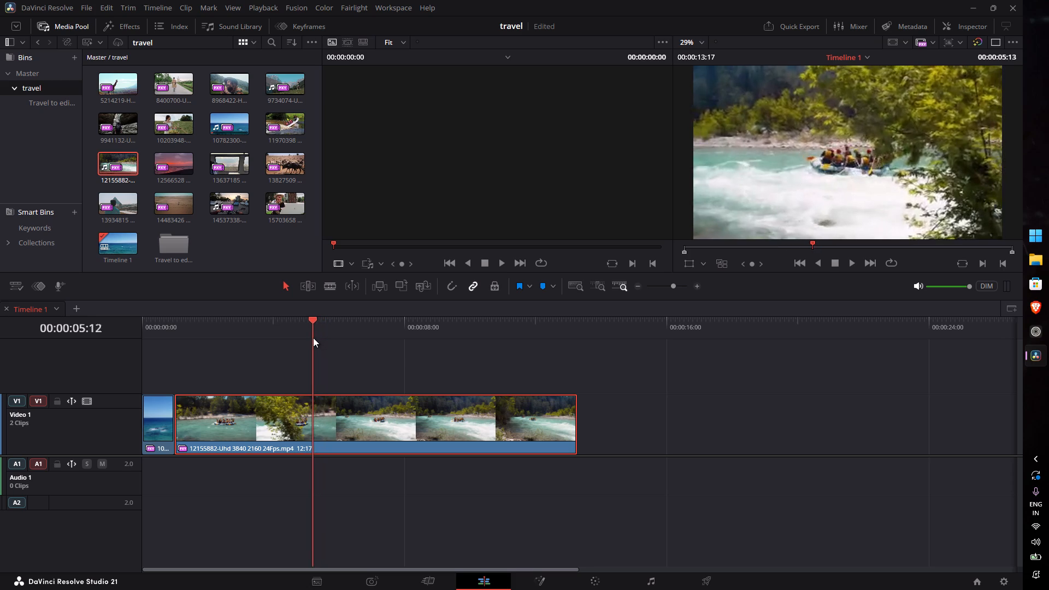
left_click_drag(313, 338, 299, 344)
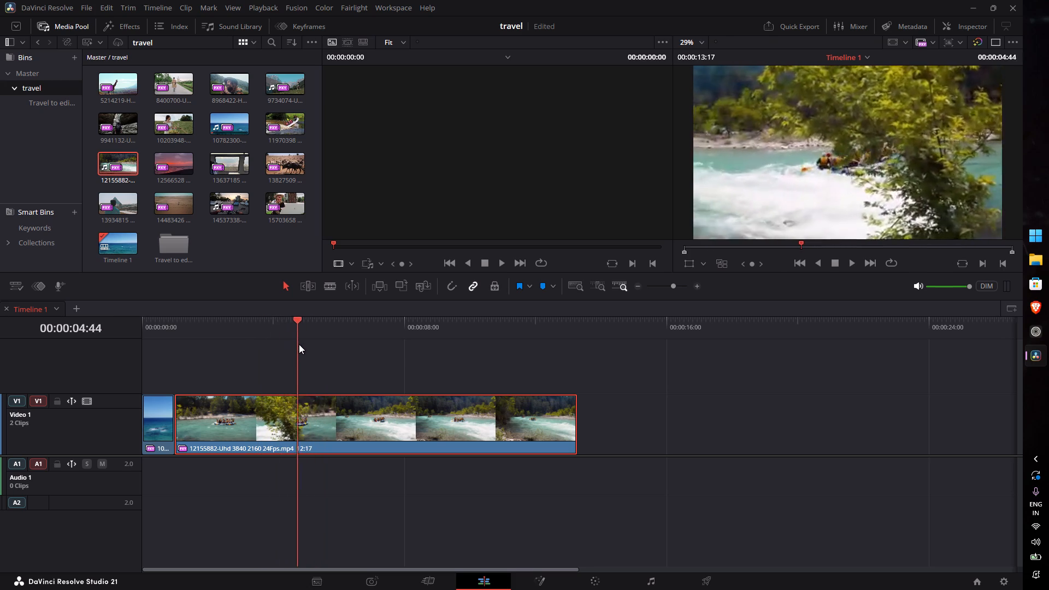
left_click_drag(299, 344, 310, 347)
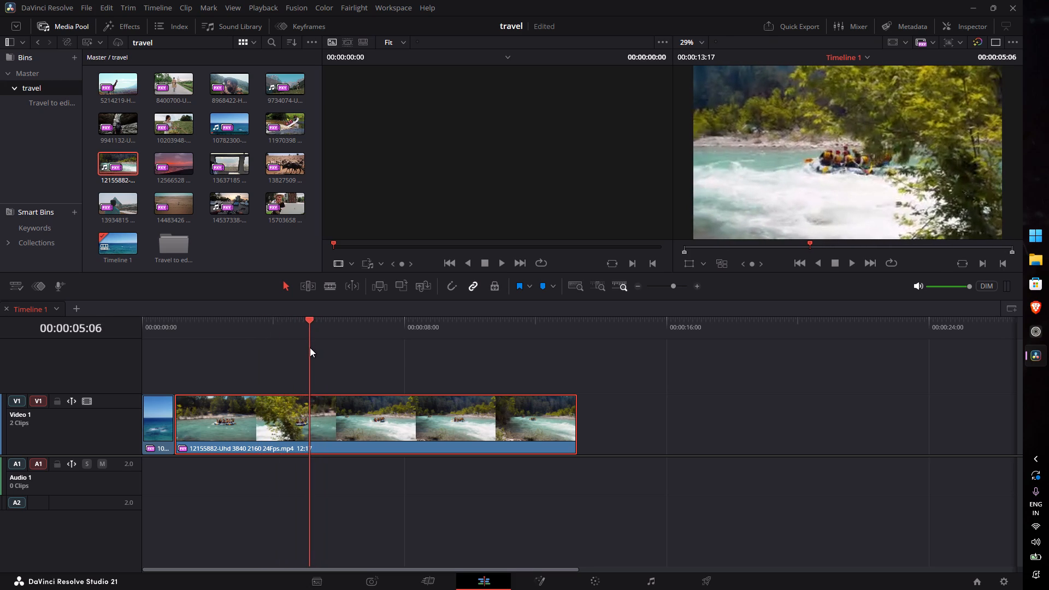
left_click_drag(310, 347, 307, 347)
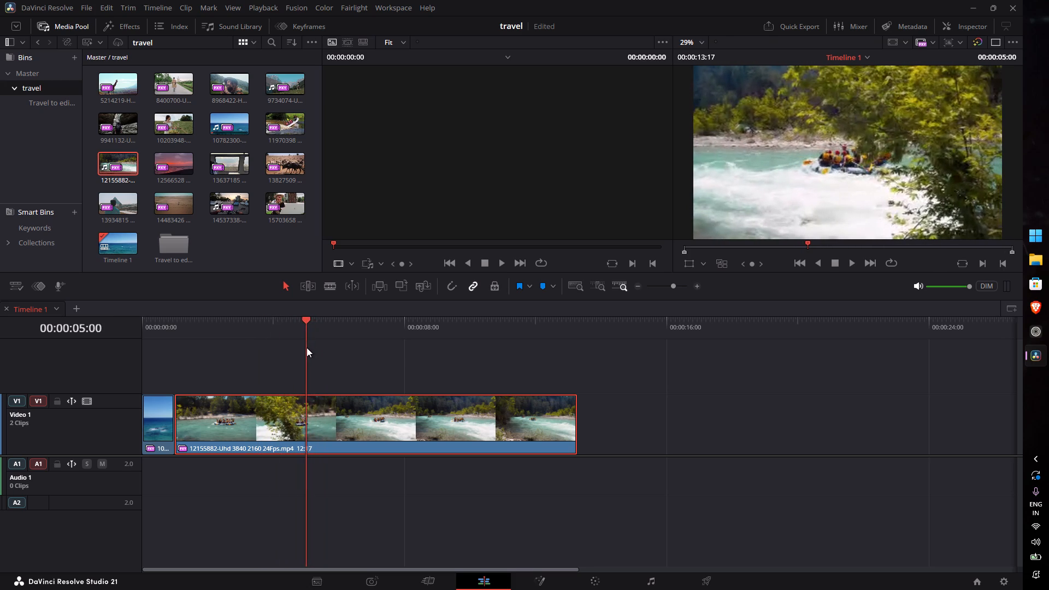
left_click(336, 418)
key("w")
left_click(429, 416)
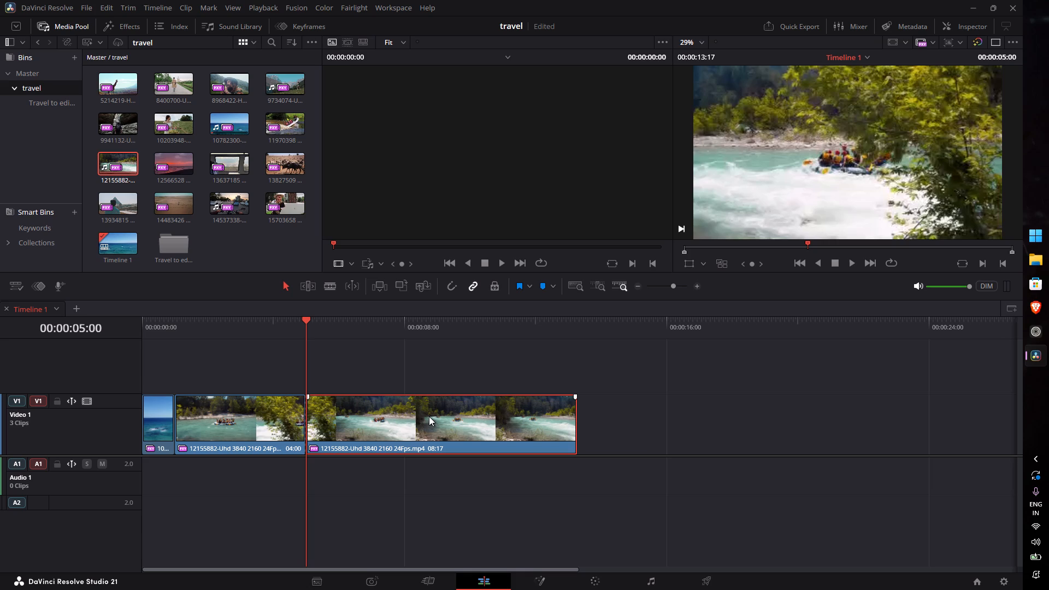
key("BackSpace")
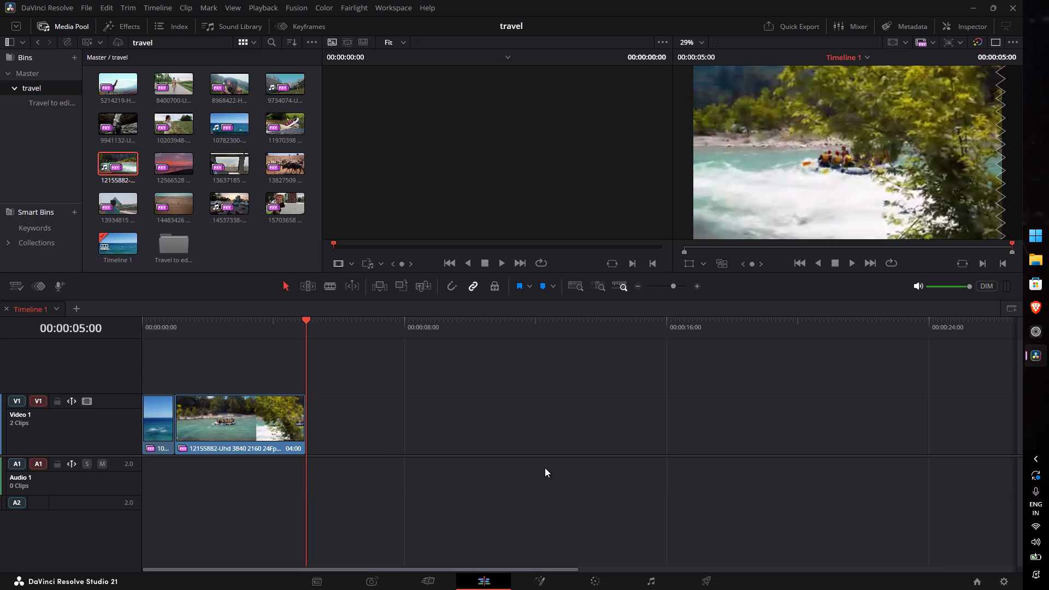
Play the ocean and trimmed rafting clips from the timeline start twice, the second time through to the end, to review the pacing.
left_click(504, 458)
type("qqee")
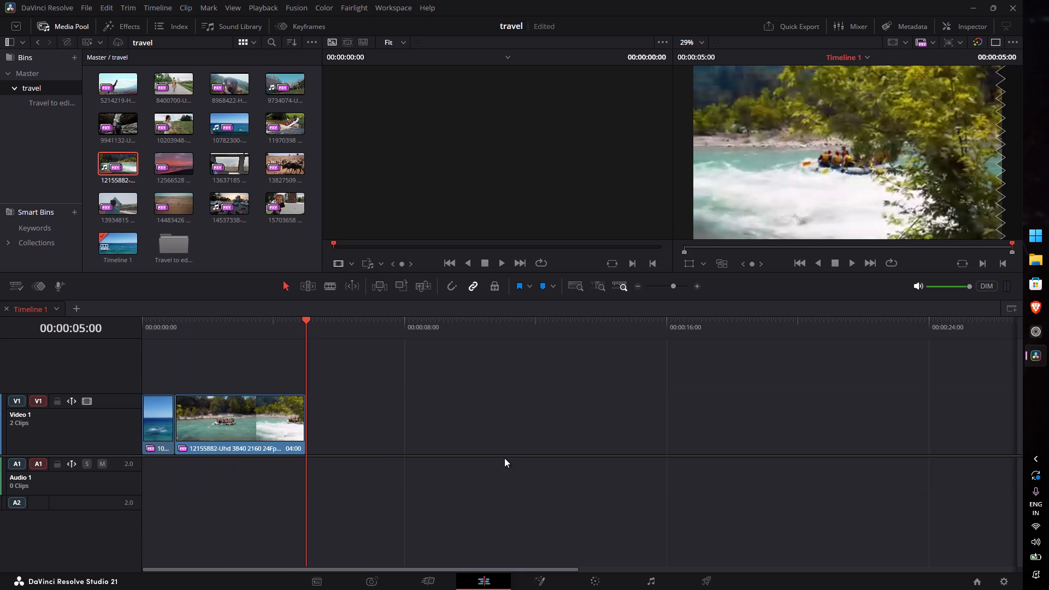
key("q")
left_click_drag(220, 324, 26, 333)
key("space")
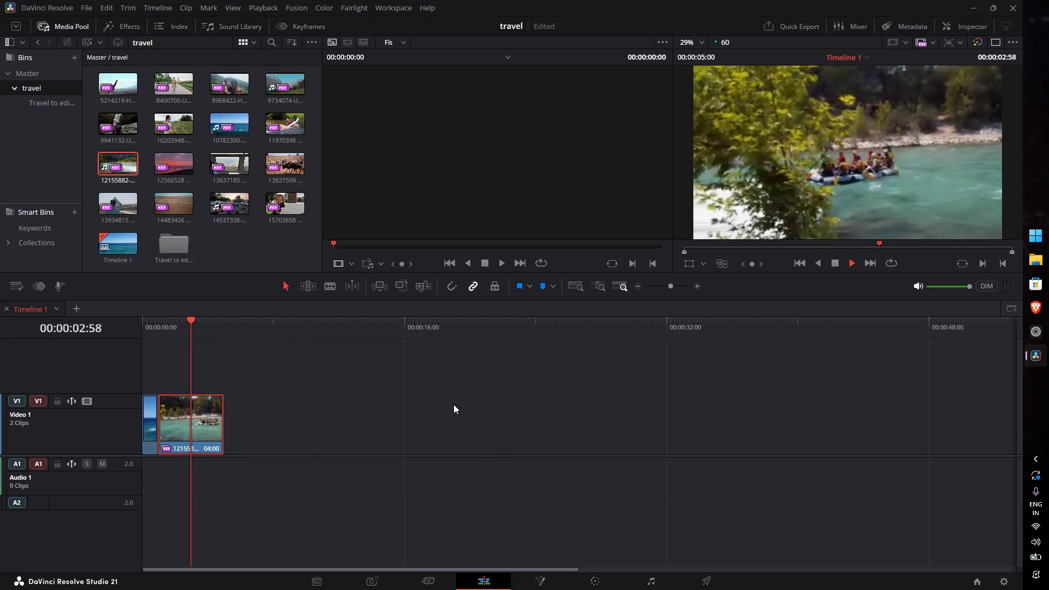
key("space")
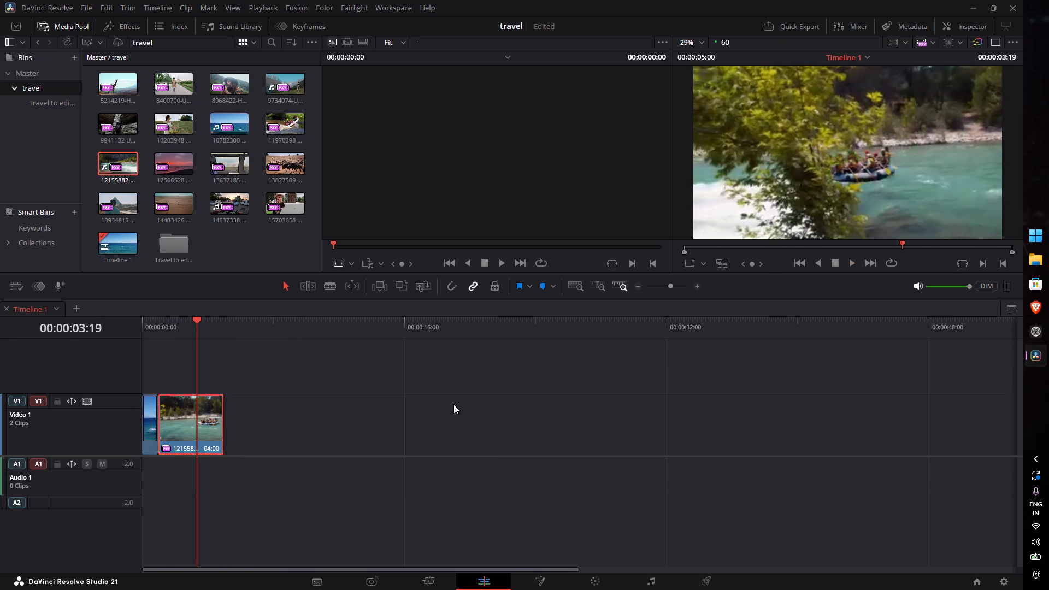
type("ee")
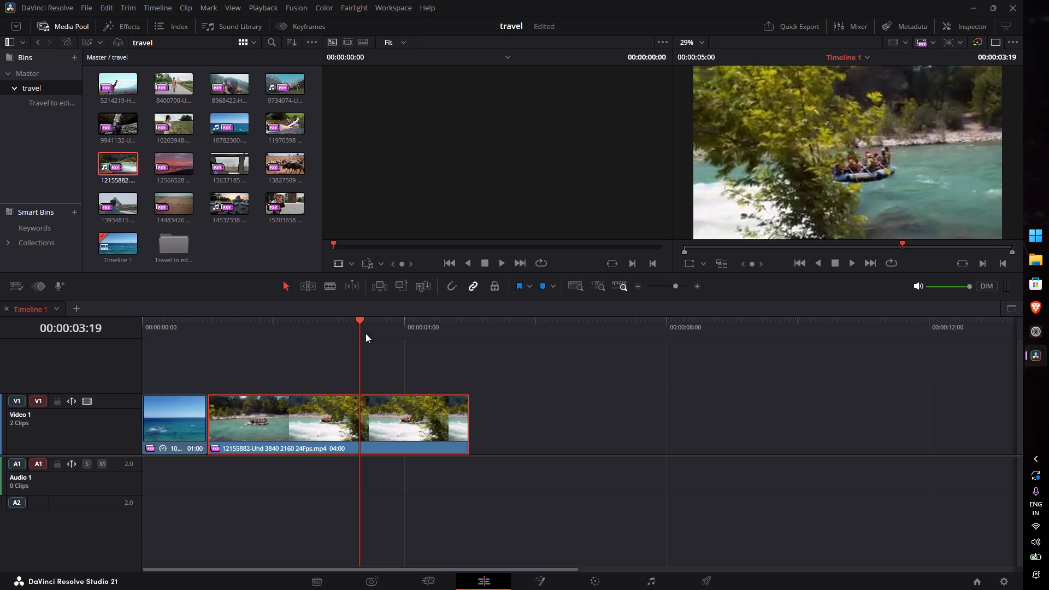
left_click_drag(345, 323, 99, 328)
key("space")
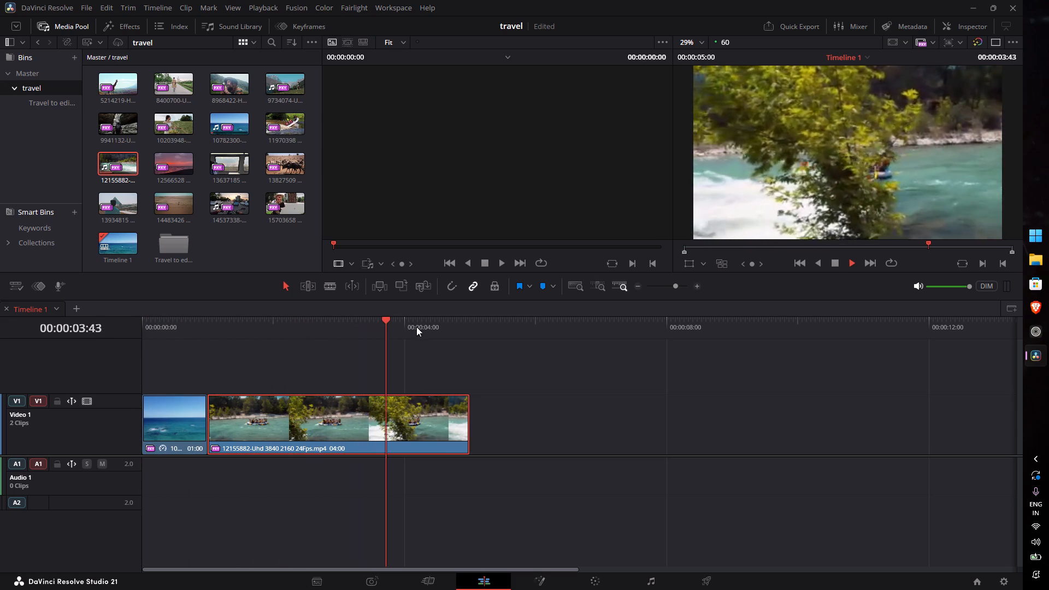
key("space")
key("space")
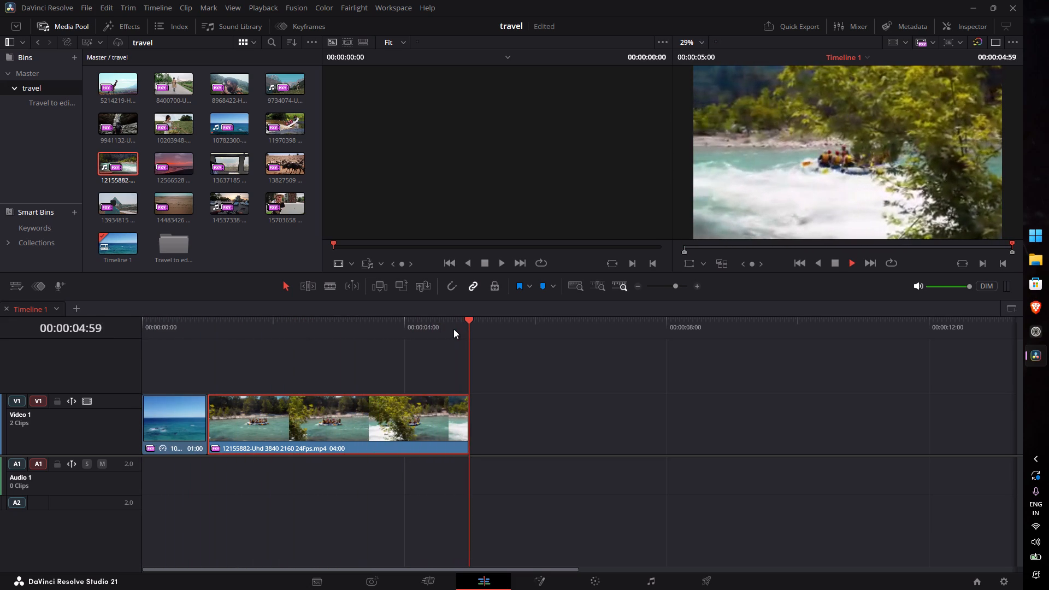
key("space")
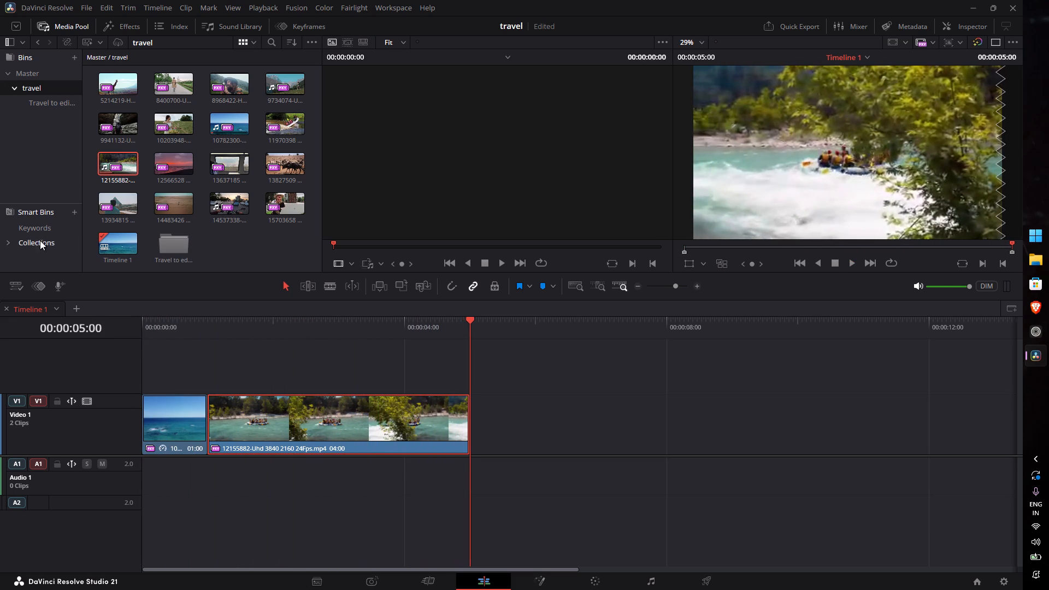
Load the Mad 2 Travel reference video from the Travel to edit like bin, return to the travel bin, and rewind the video.
double_click(178, 248)
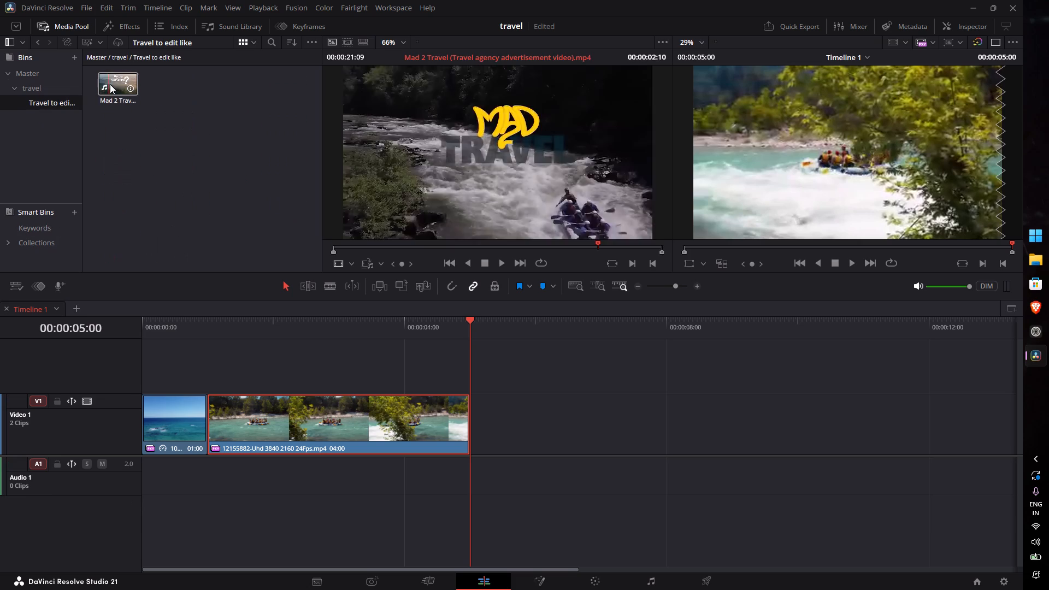
double_click(117, 83)
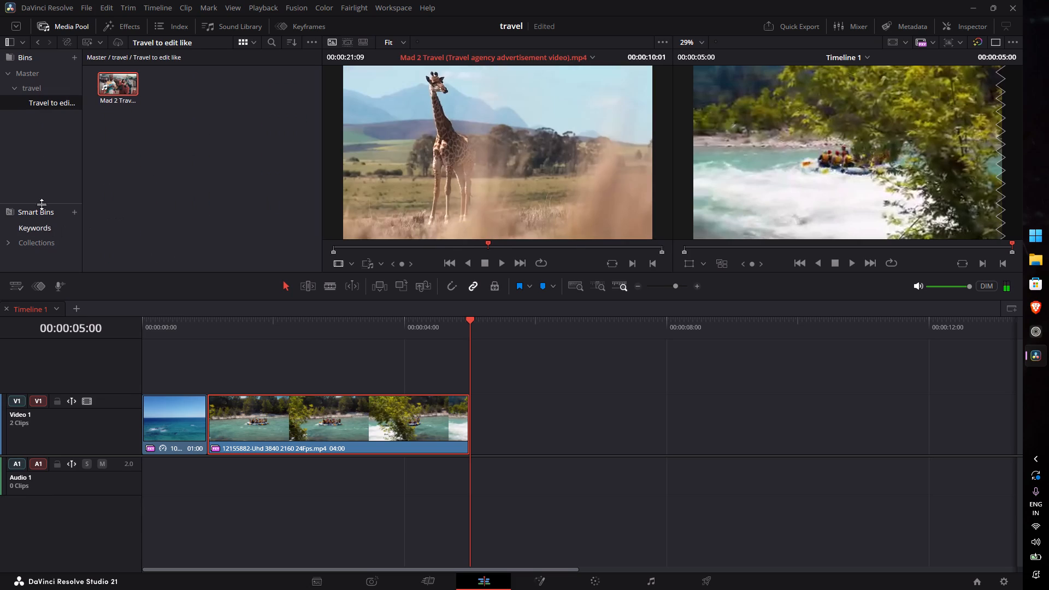
left_click(35, 89)
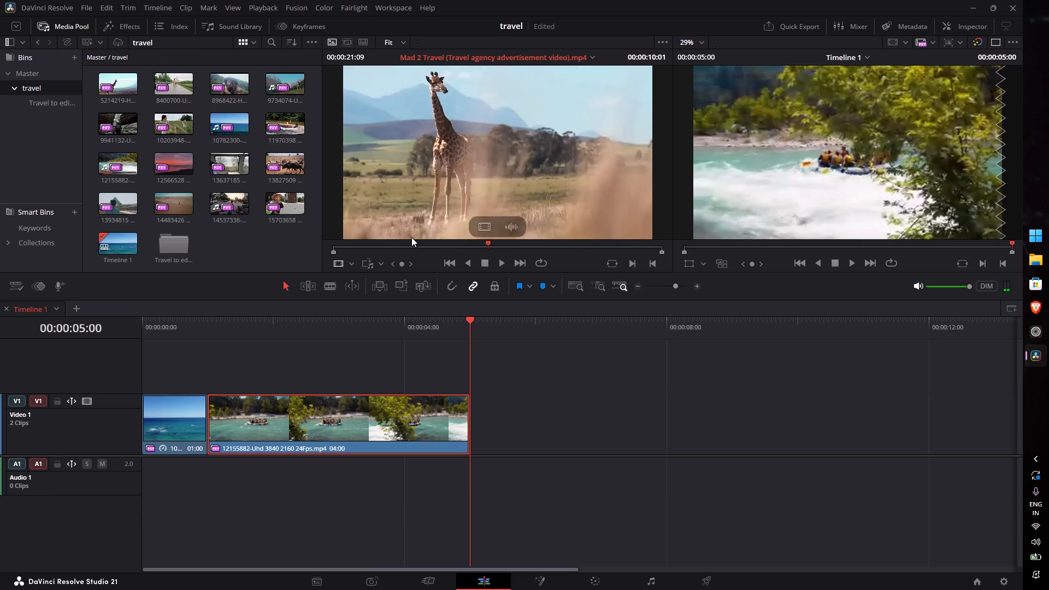
left_click_drag(487, 241, 239, 262)
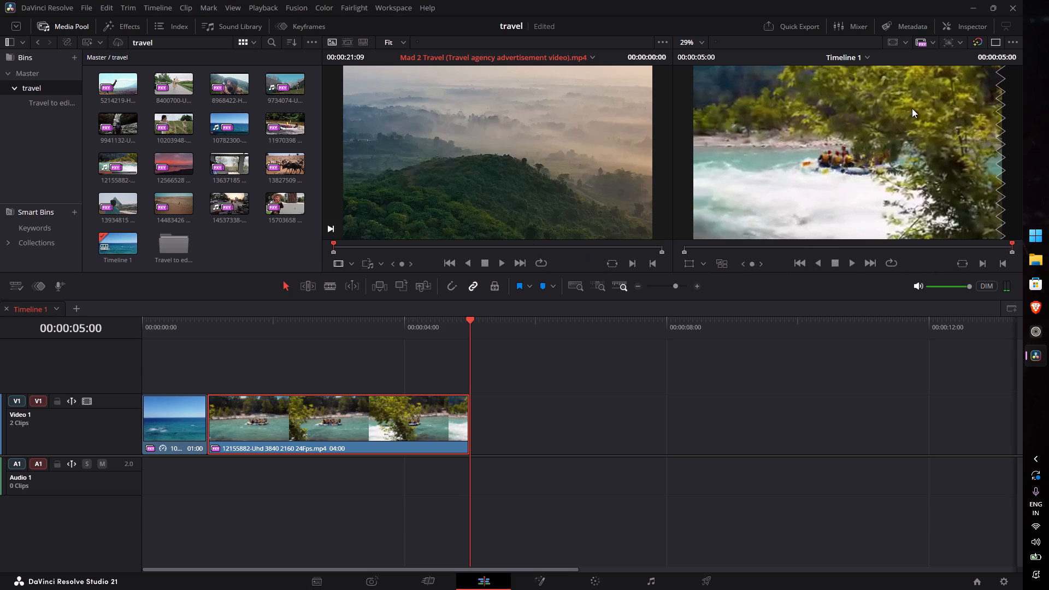
Try muted and dimmed monitoring audio while skimming the reference video, leaving the audio muted and the video at its first frame.
double_click(916, 285)
left_click(916, 285)
left_click_drag(486, 250, 503, 246)
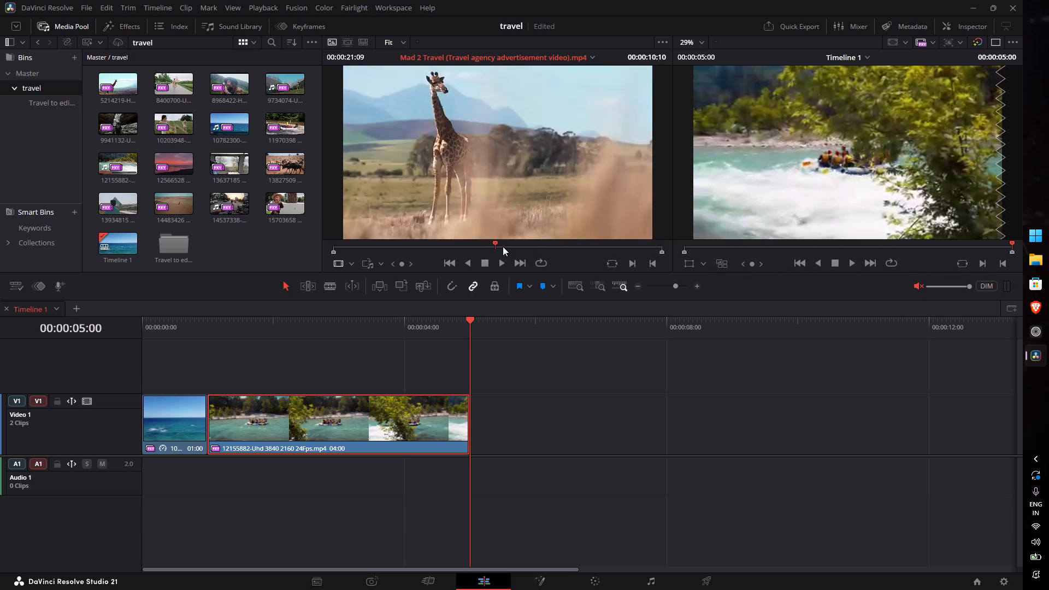
left_click_drag(503, 246, 297, 246)
key("space")
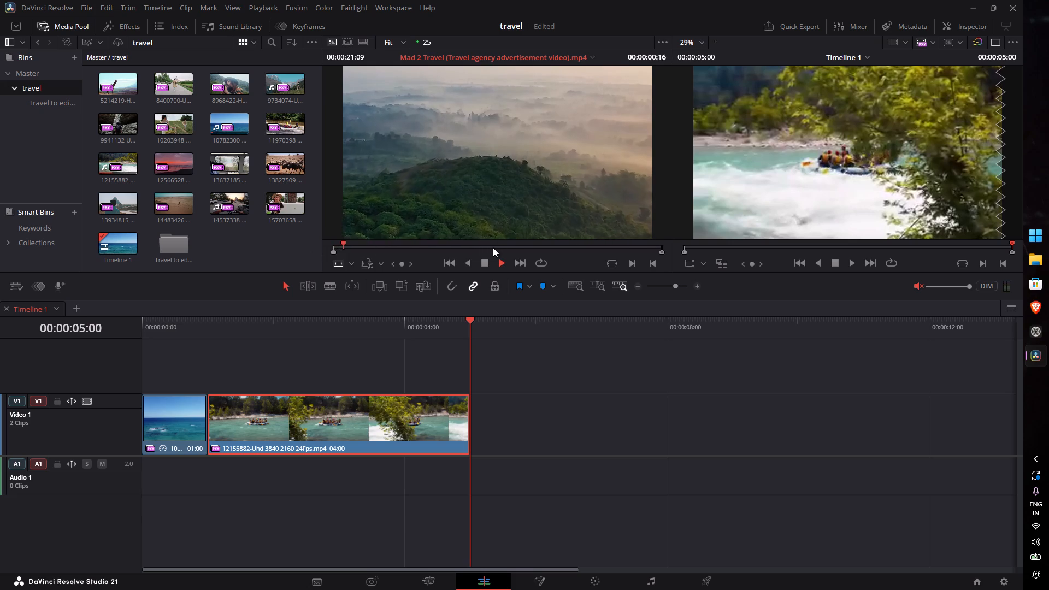
key("space")
left_click(912, 289)
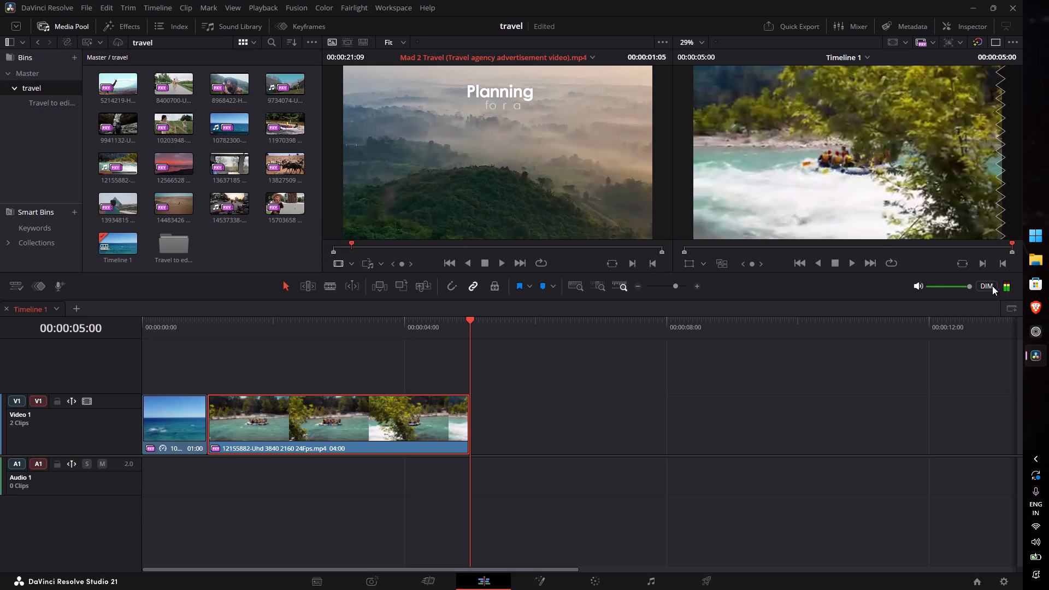
left_click(989, 286)
left_click_drag(367, 239, 395, 246)
left_click_drag(421, 249, 440, 252)
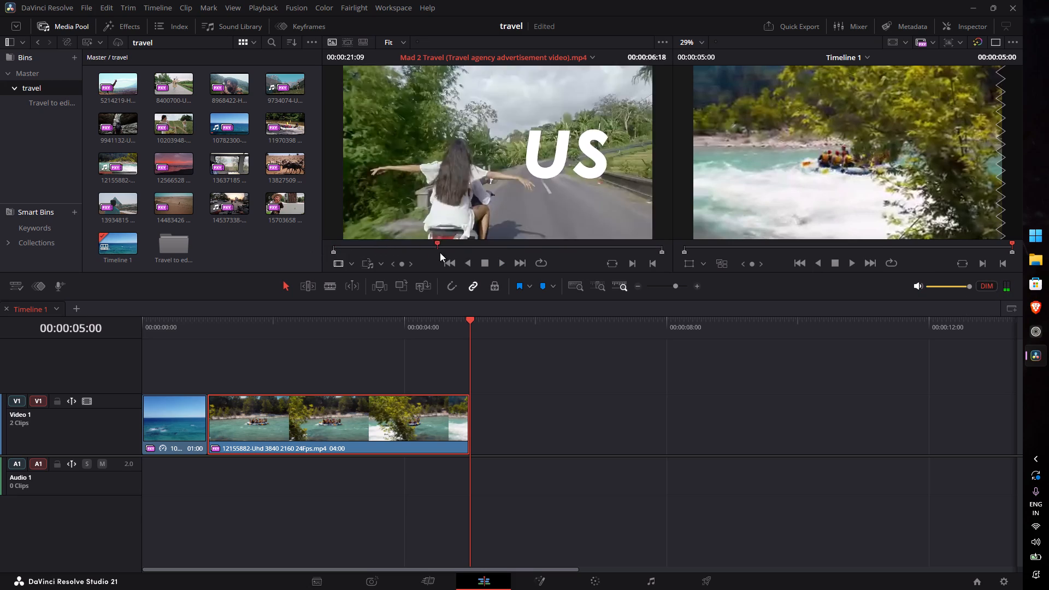
left_click_drag(440, 252, 313, 269)
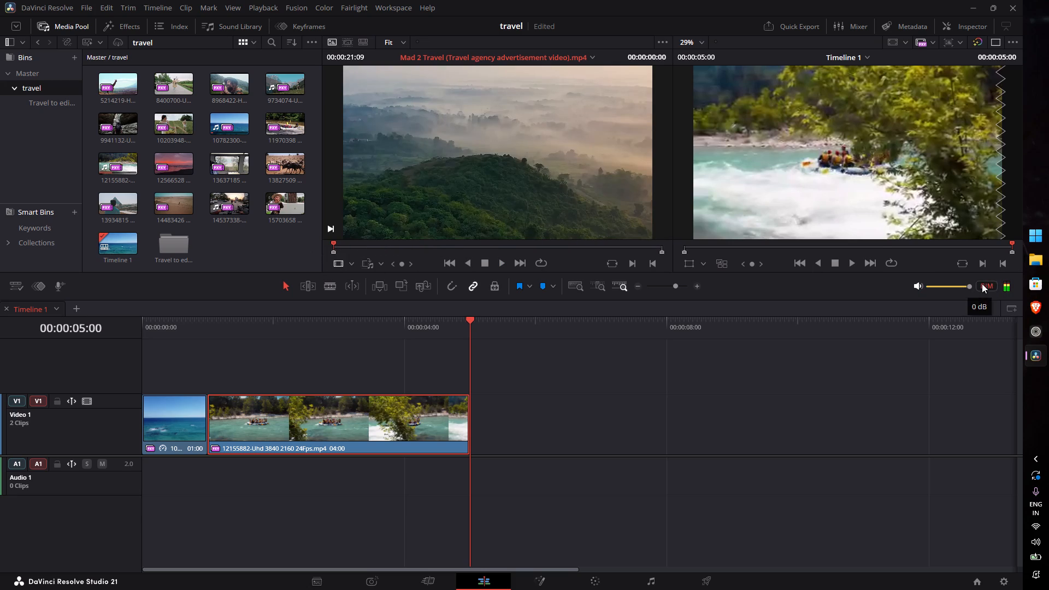
left_click(982, 283)
left_click(922, 286)
Play the reference video's opening twice from the start up to the TRAVEL title to study its timing.
key("space")
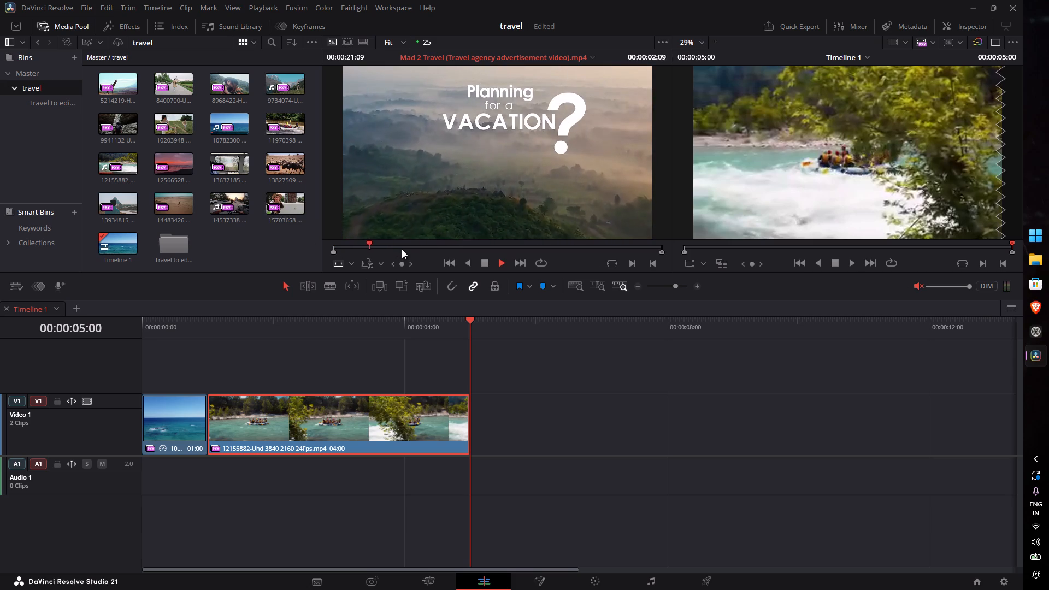
key("space")
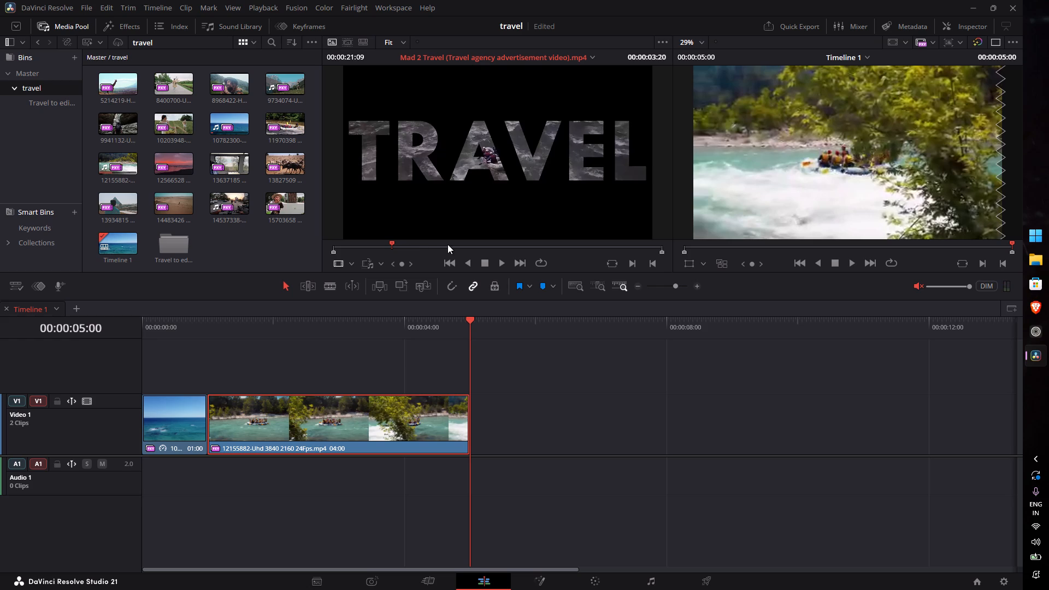
key("space")
left_click_drag(399, 241, 289, 257)
key("space")
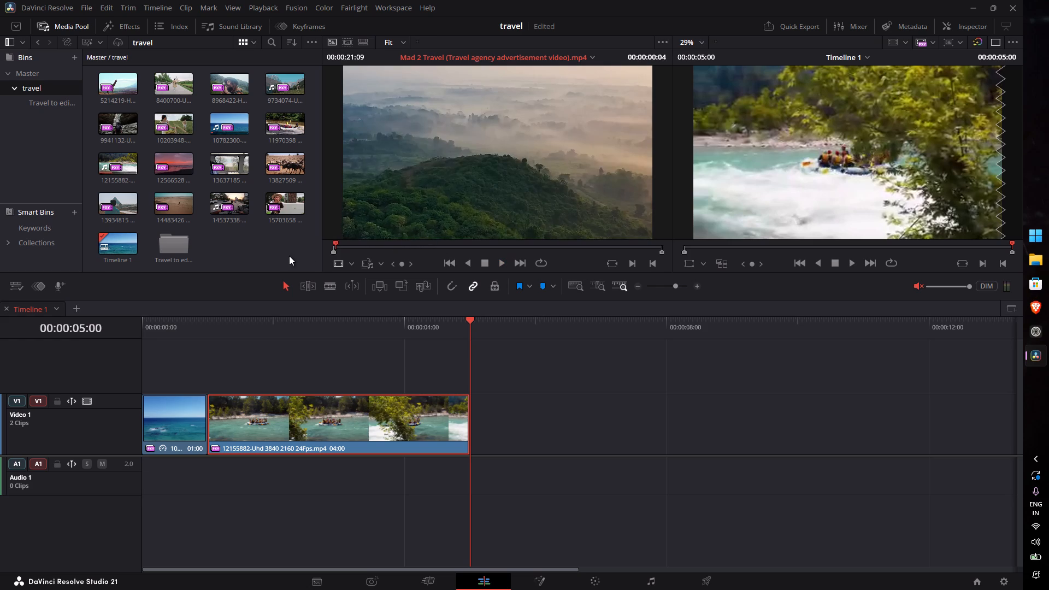
key("space")
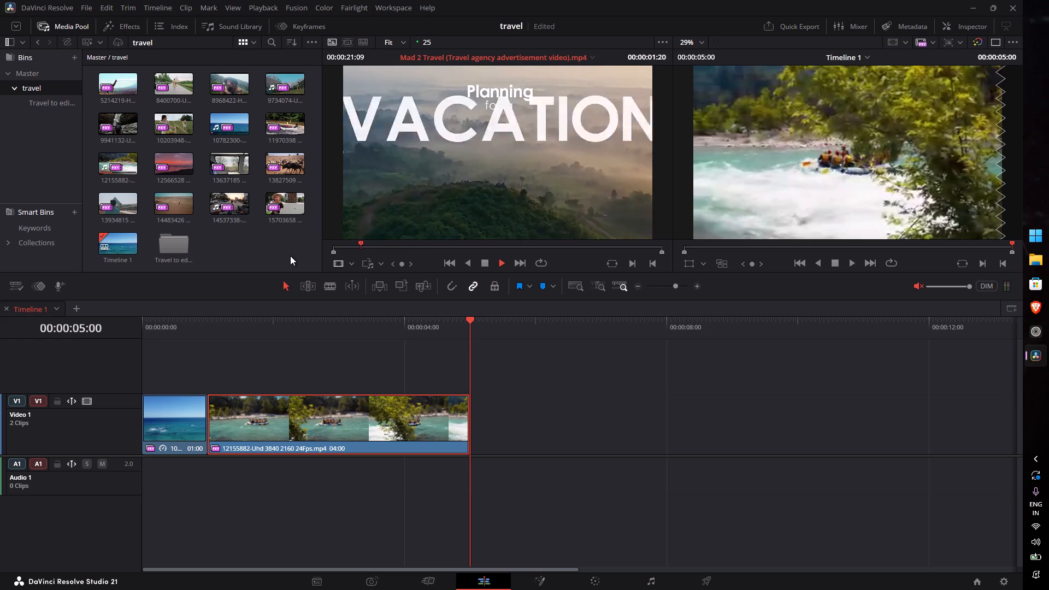
key("space")
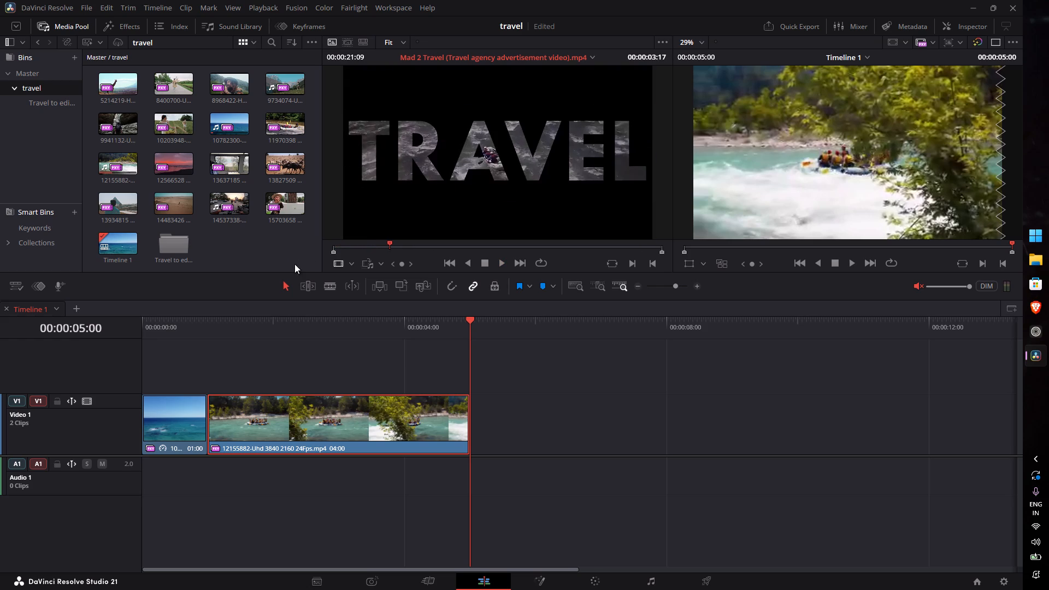
Scrub the timeline from its start through the rafting clip and back to about 00:00:03:39 to compare with the reference.
left_click_drag(184, 323, 92, 323)
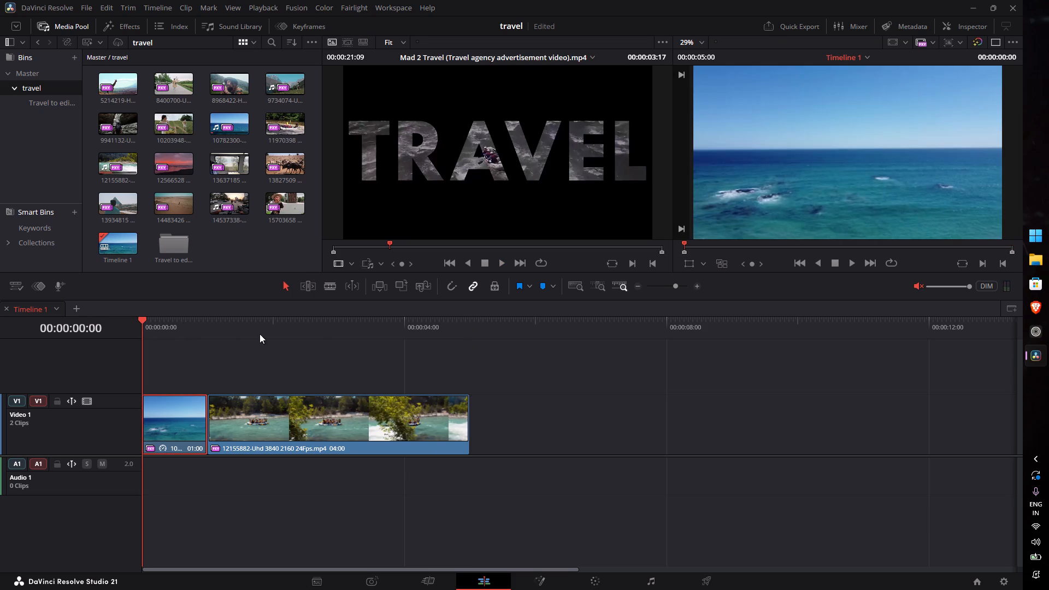
left_click_drag(372, 319, 510, 331)
left_click_drag(491, 329, 382, 343)
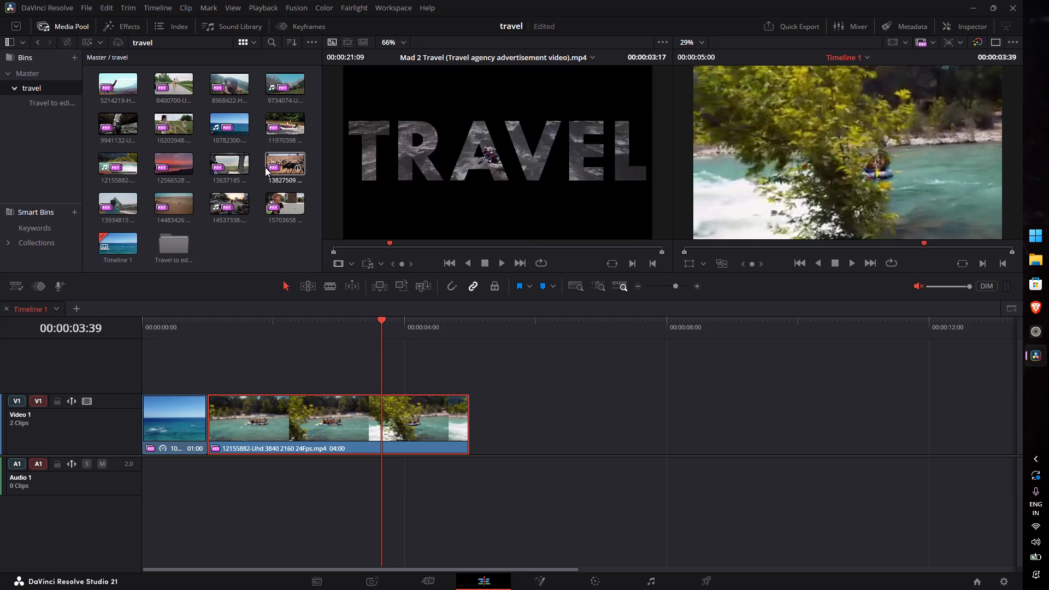
Show the hidden system tray icons.
left_click(1038, 453)
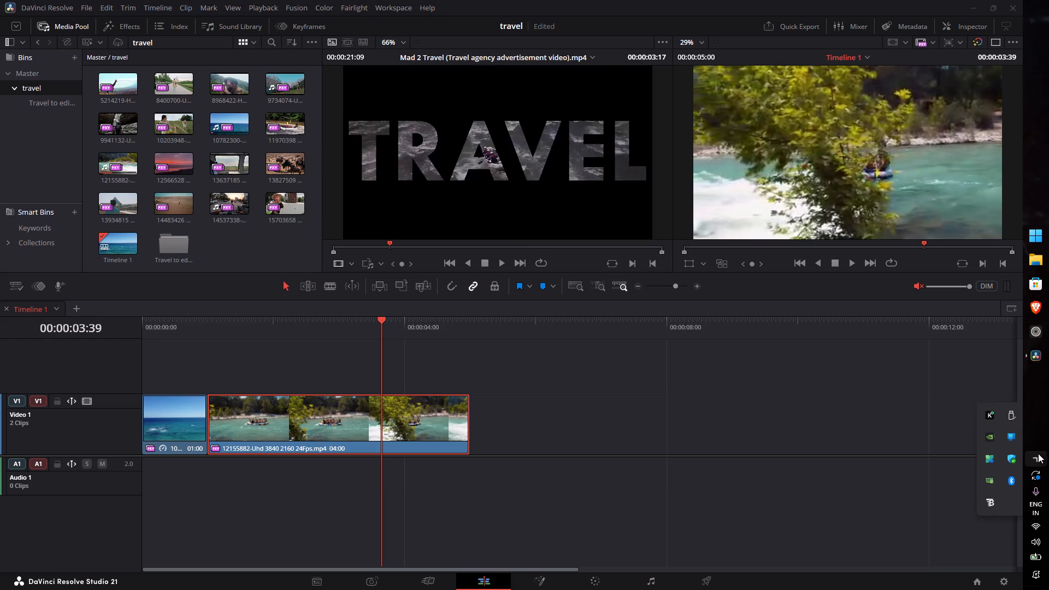